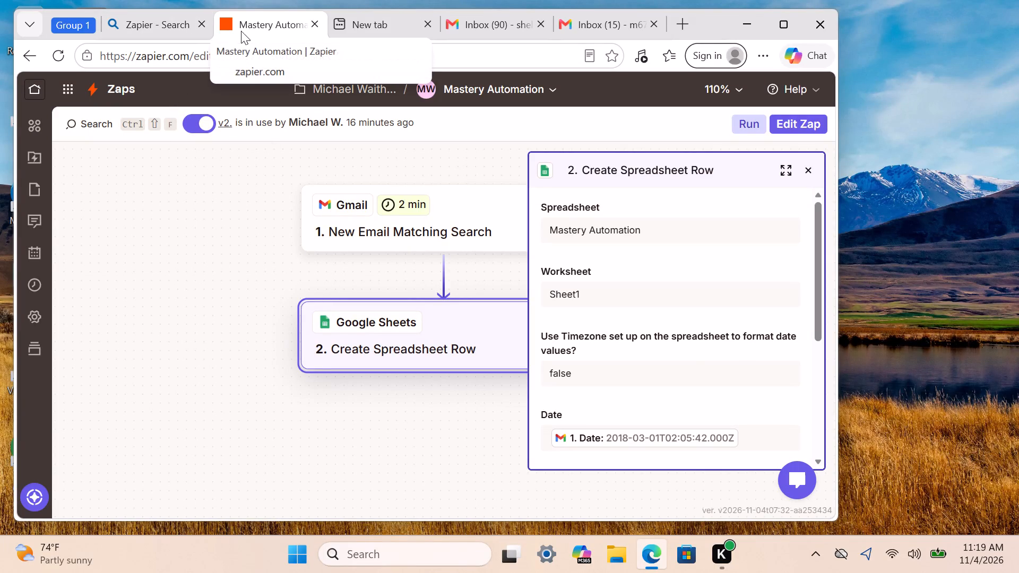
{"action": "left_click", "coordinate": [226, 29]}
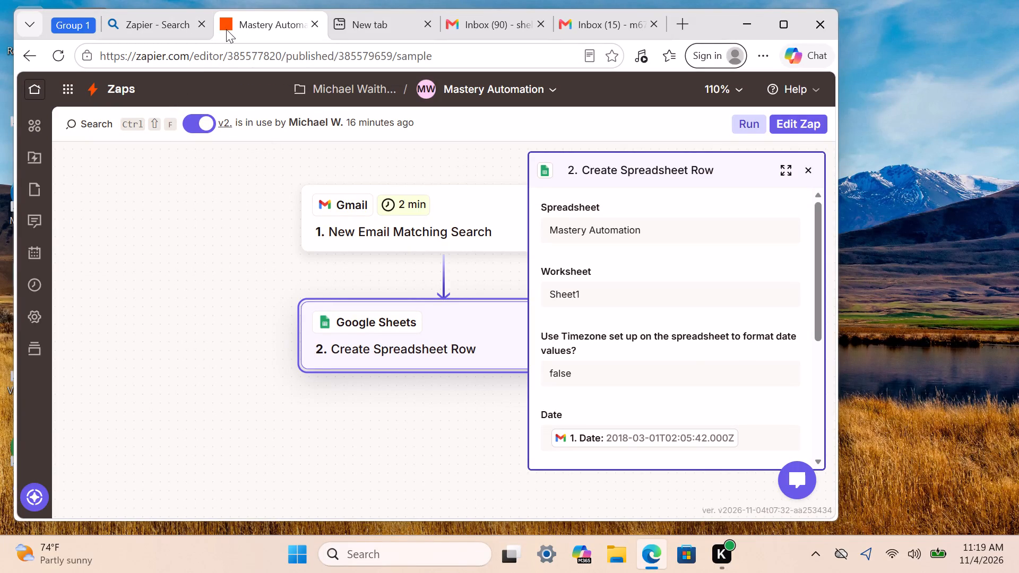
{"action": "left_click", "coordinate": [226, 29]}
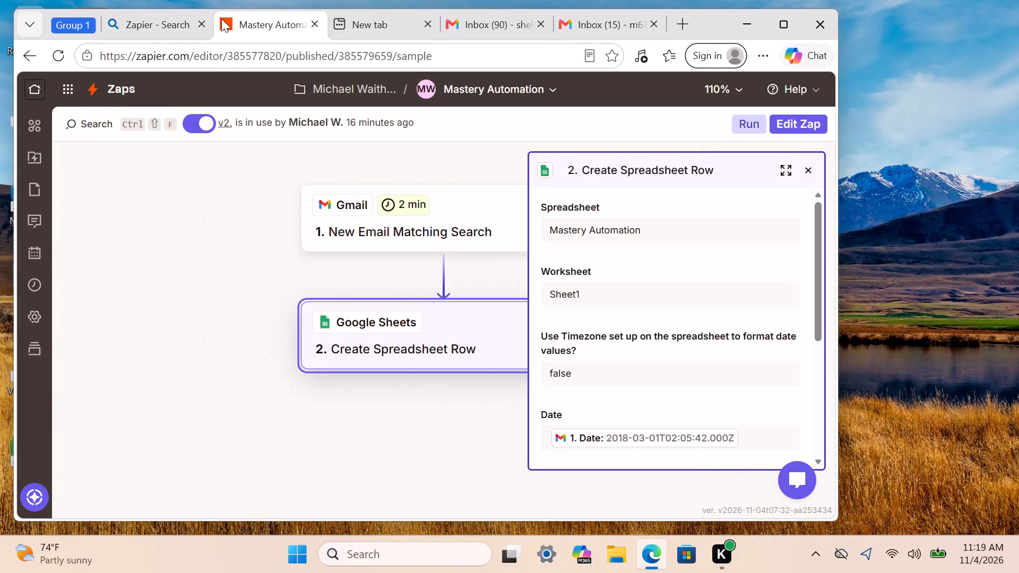
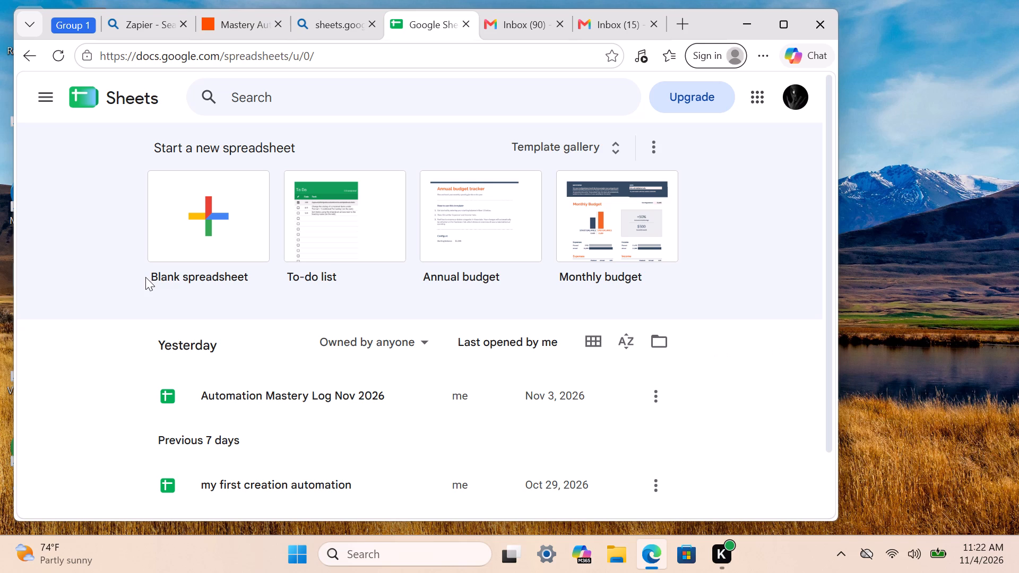
Open the "Automation Mastery Log Nov 2026" spreadsheet.
{"action": "left_click", "coordinate": [310, 396]}
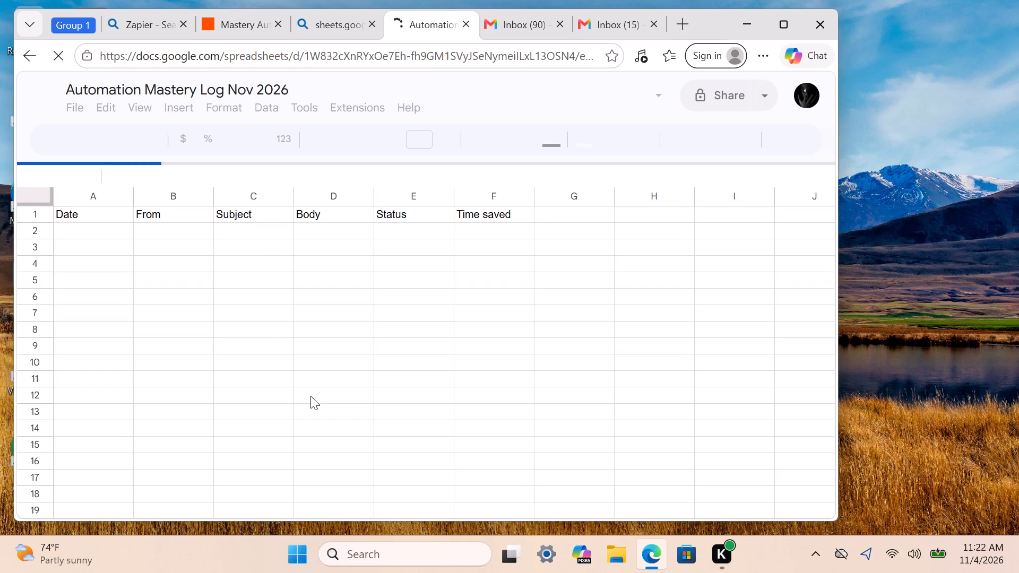
Look through the rows of Sheet1 below the Date, From, Subject, Body, Status and Time saved headers for logged entries.
{"action": "scroll", "coordinate": [310, 396], "scroll_direction": "down", "scroll_amount": 1}
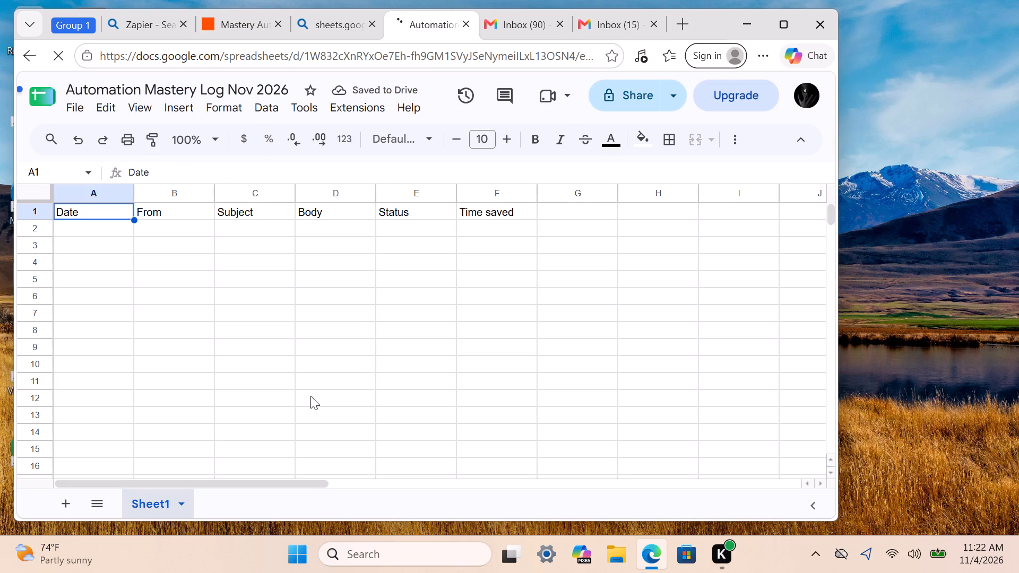
{"action": "scroll", "coordinate": [310, 396], "scroll_direction": "down", "scroll_amount": 6}
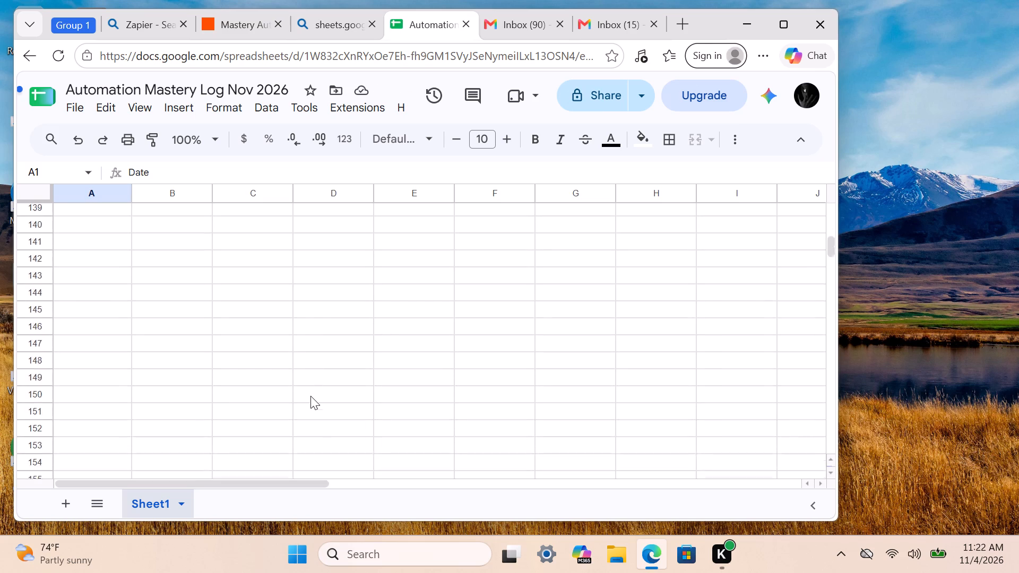
{"action": "scroll", "coordinate": [310, 396], "scroll_direction": "down", "scroll_amount": 9}
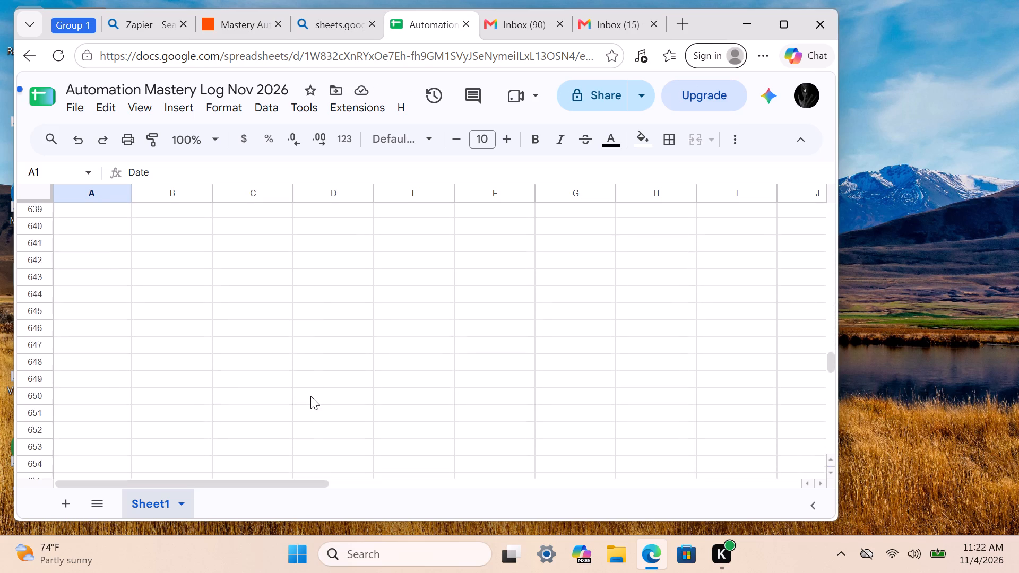
{"action": "scroll", "coordinate": [310, 396], "scroll_direction": "down", "scroll_amount": 7}
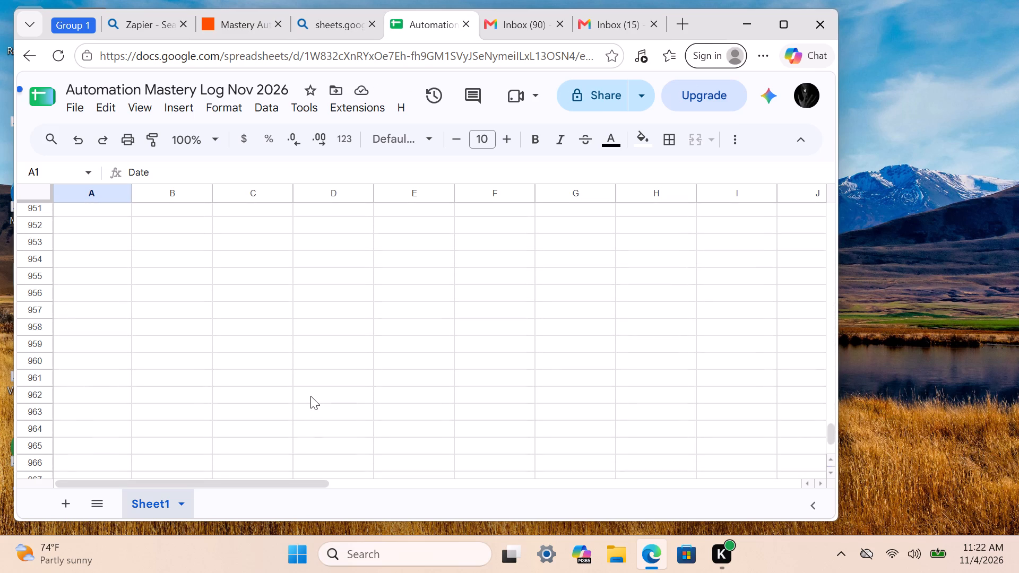
{"action": "scroll", "coordinate": [310, 396], "scroll_direction": "down", "scroll_amount": 6}
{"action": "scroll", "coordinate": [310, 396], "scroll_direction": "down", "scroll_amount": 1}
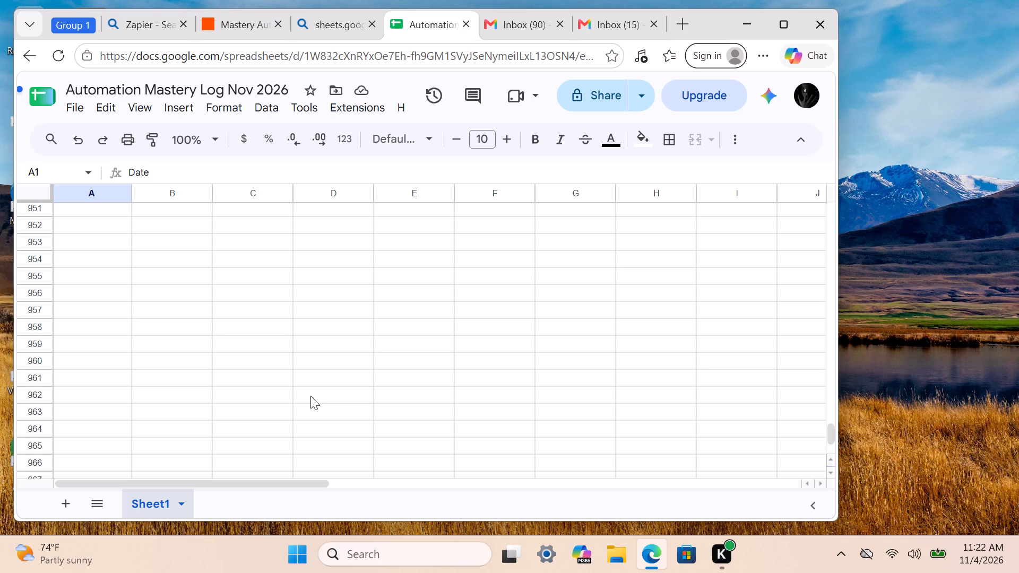
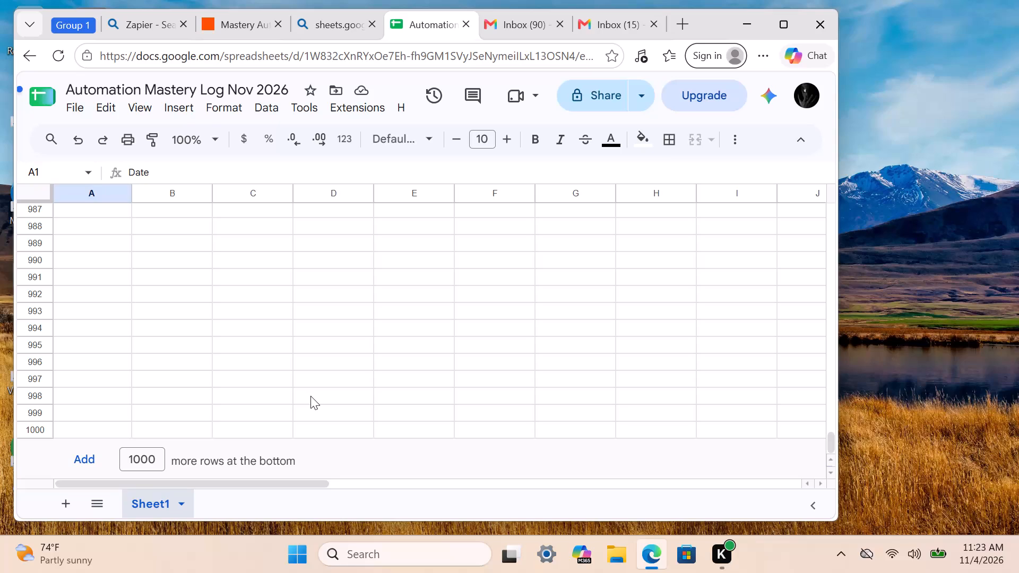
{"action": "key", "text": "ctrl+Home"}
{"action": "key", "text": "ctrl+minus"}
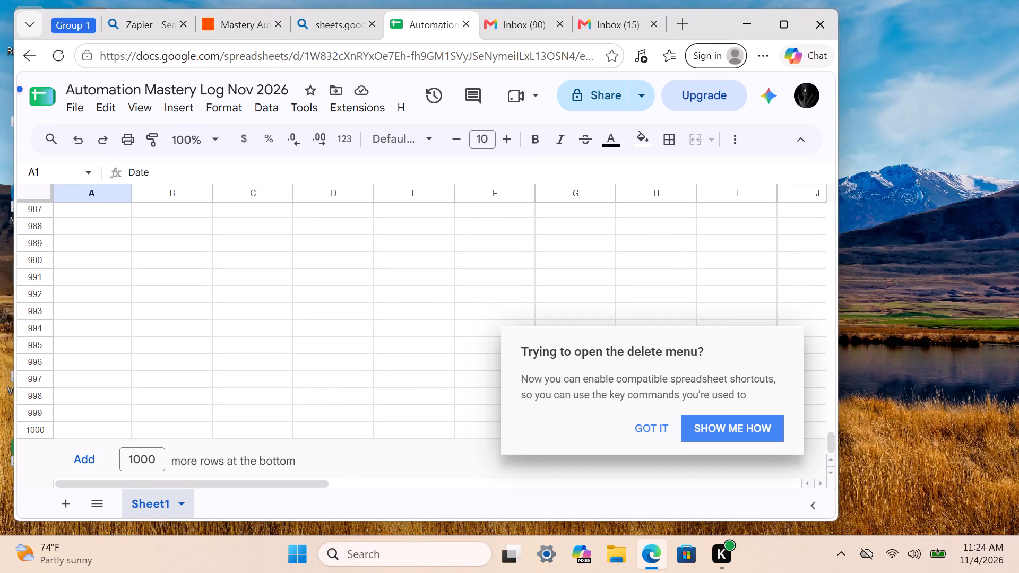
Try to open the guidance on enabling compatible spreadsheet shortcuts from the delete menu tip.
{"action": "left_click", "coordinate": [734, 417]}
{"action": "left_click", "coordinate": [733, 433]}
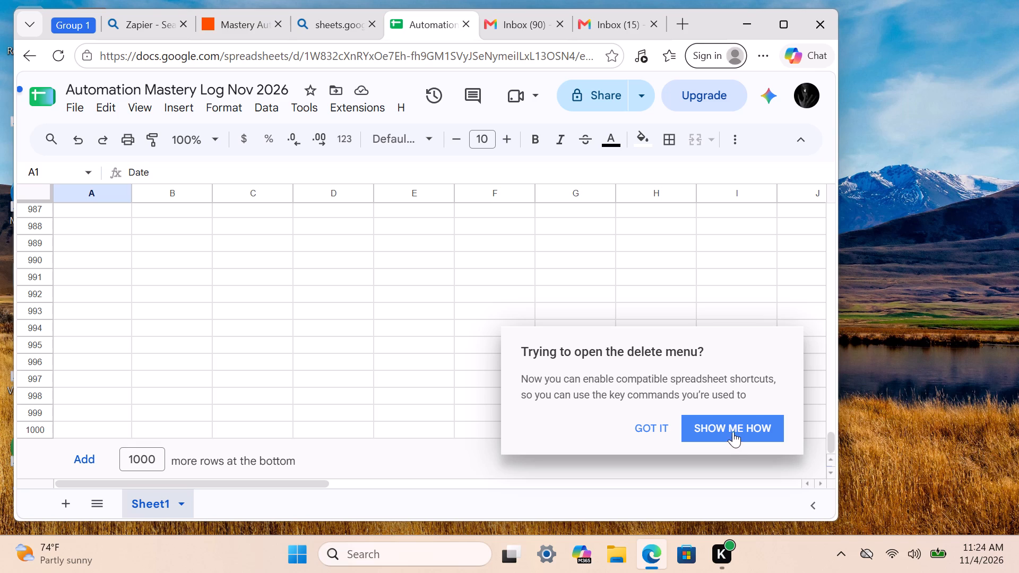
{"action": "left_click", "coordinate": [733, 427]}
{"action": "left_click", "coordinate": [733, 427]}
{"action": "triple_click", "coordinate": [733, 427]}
Dismiss the compatible spreadsheet shortcuts tip and select empty cell D993 in Sheet1.
{"action": "left_click", "coordinate": [657, 430]}
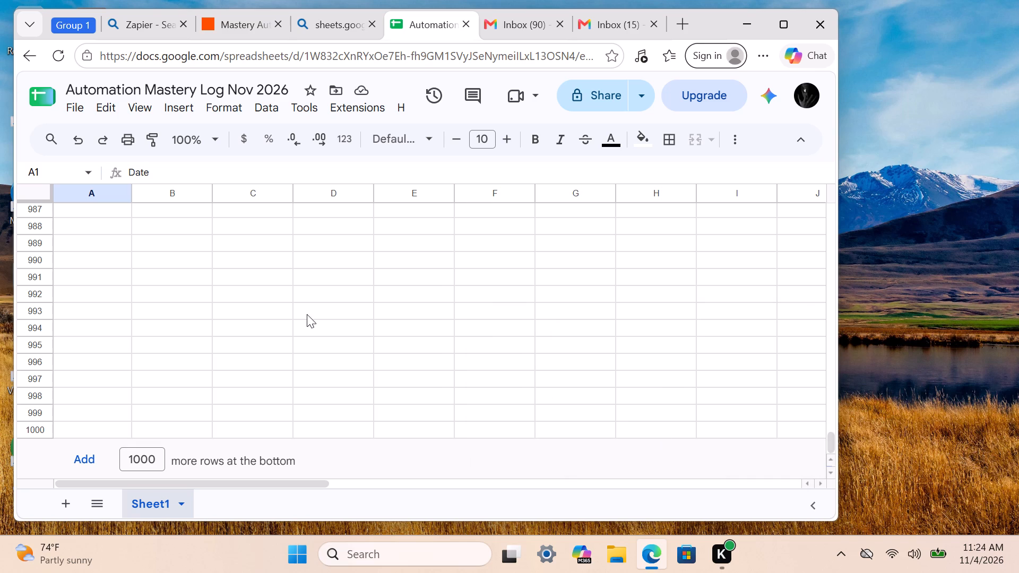
{"action": "left_click", "coordinate": [307, 314]}
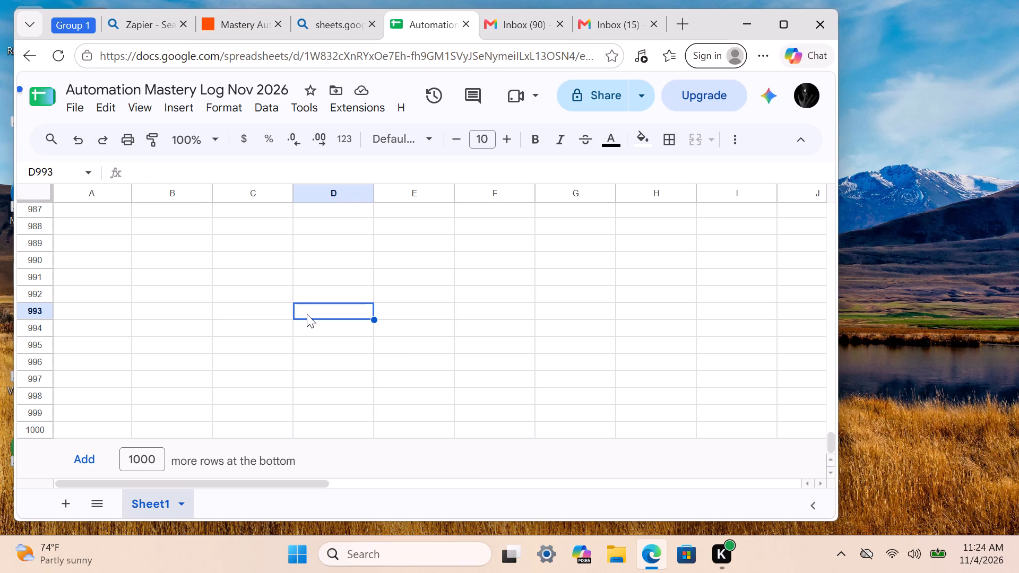
Return to cell A1 of Sheet1 to check the first rows under the column headers for logged entries.
{"action": "key", "text": "ctrl+Home"}
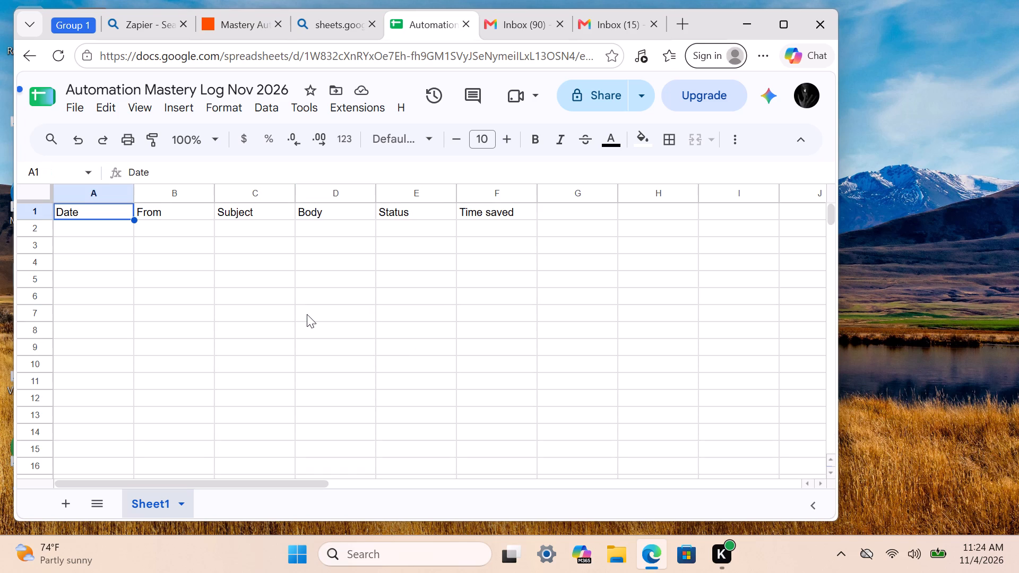
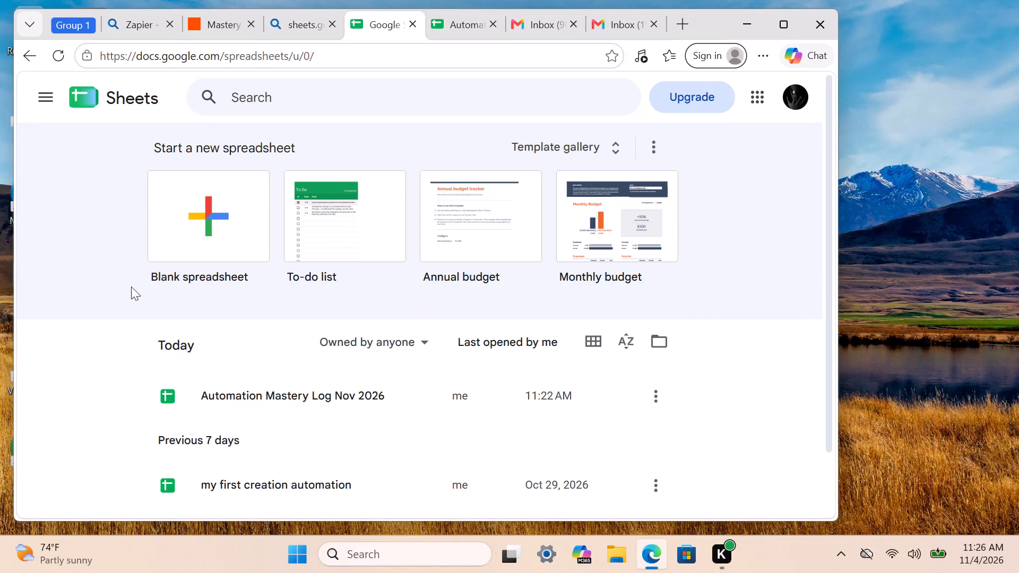
Open the "my first creation automation" spreadsheet from the recent spreadsheets list.
{"action": "scroll", "coordinate": [305, 303], "scroll_direction": "down", "scroll_amount": 1}
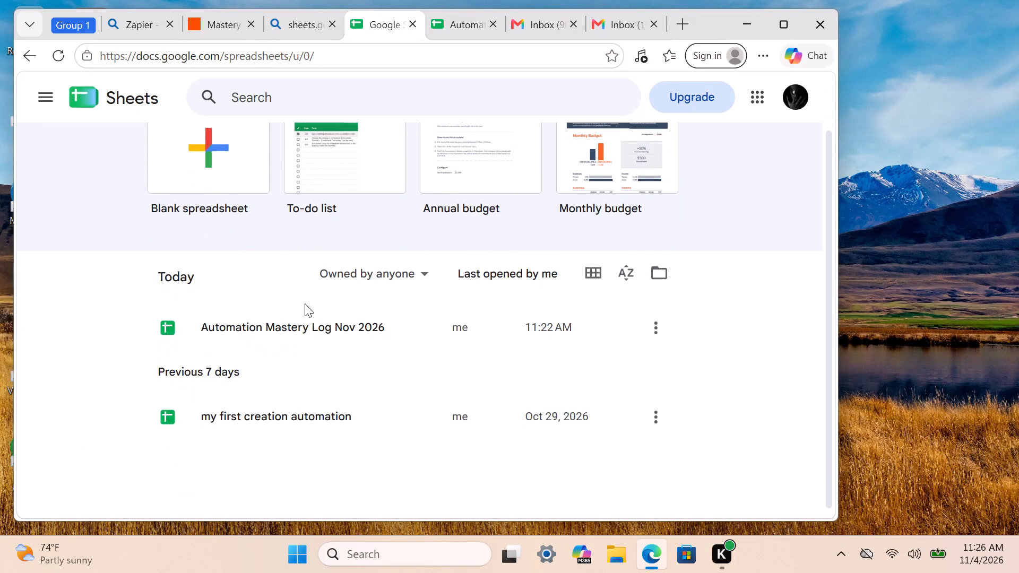
{"action": "scroll", "coordinate": [305, 303], "scroll_direction": "down", "scroll_amount": 1}
{"action": "left_click", "coordinate": [316, 414]}
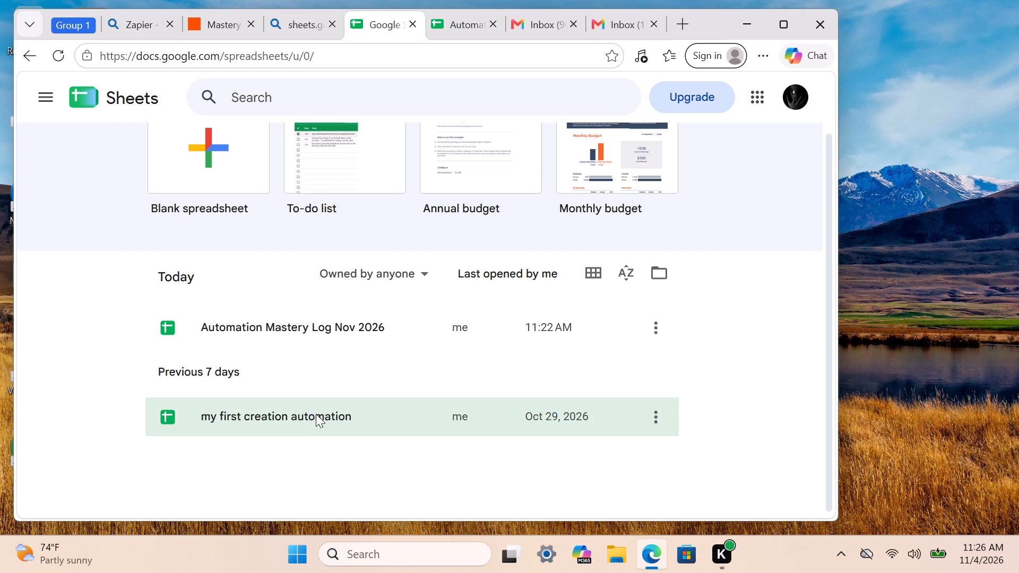
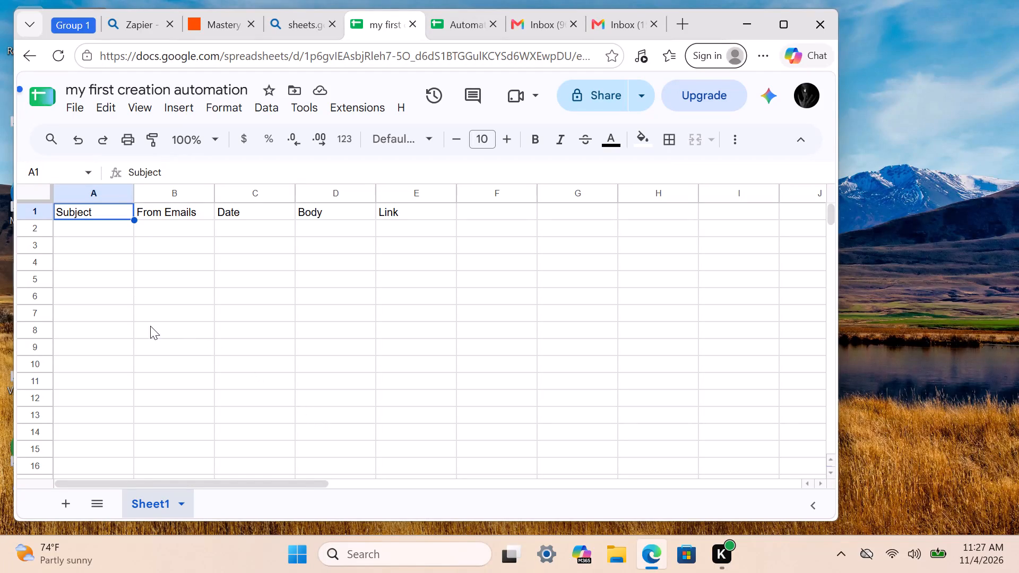
Return to the Bing search results for Zapier and look through the listed Zapier links.
{"action": "left_click", "coordinate": [148, 24]}
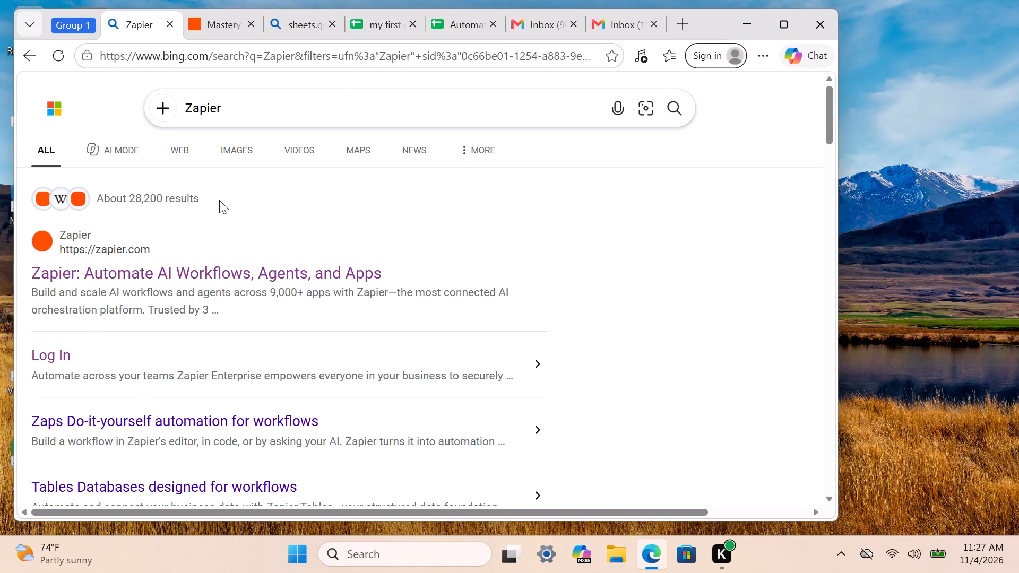
{"action": "scroll", "coordinate": [223, 304], "scroll_direction": "down", "scroll_amount": 2}
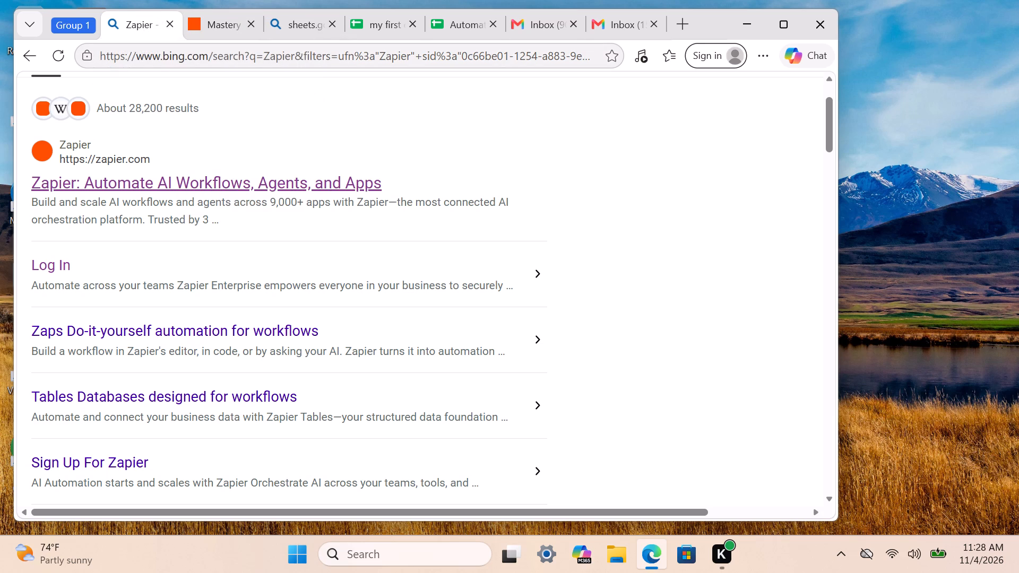
Switch to the Zapier search results tab and try to open zaiper.com/app/zaps there.
{"action": "left_click", "coordinate": [127, 22]}
{"action": "left_click", "coordinate": [127, 22]}
{"action": "left_click_drag", "start_coordinate": [139, 18], "coordinate": [141, 26]}
{"action": "left_click", "coordinate": [141, 26]}
{"action": "left_click", "coordinate": [550, 63]}
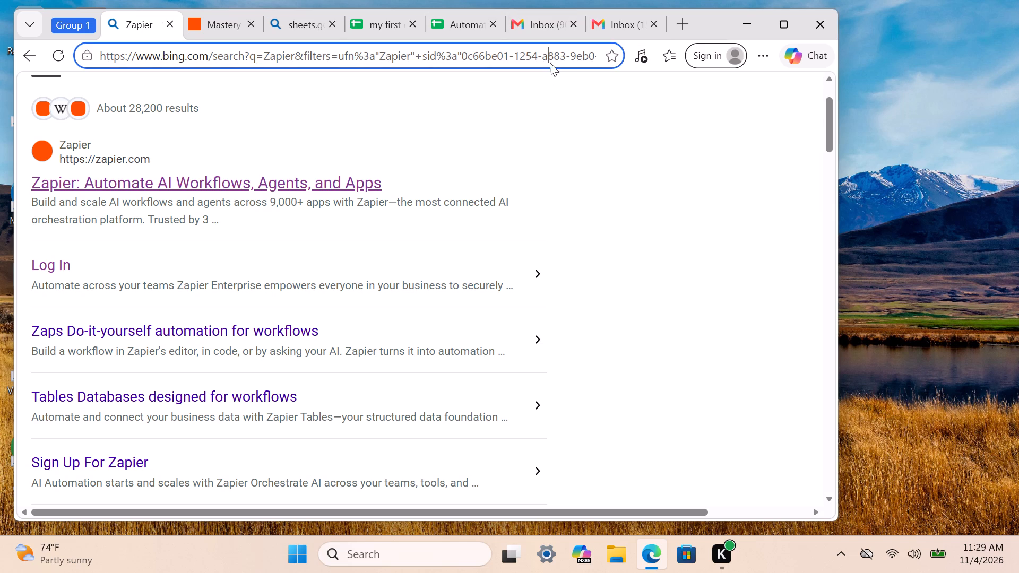
{"action": "key", "text": "Delete"}
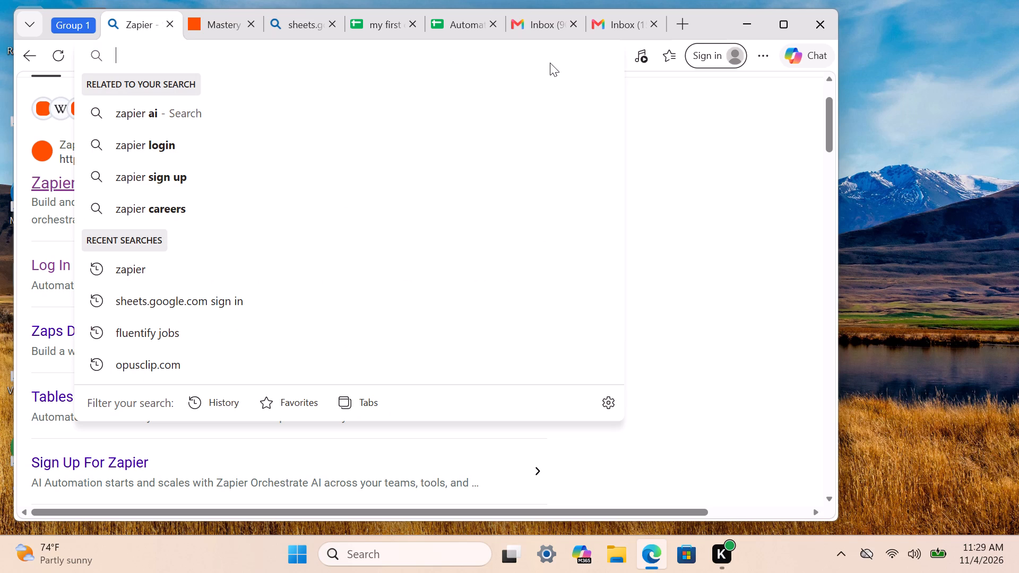
{"action": "type", "text": "za"}
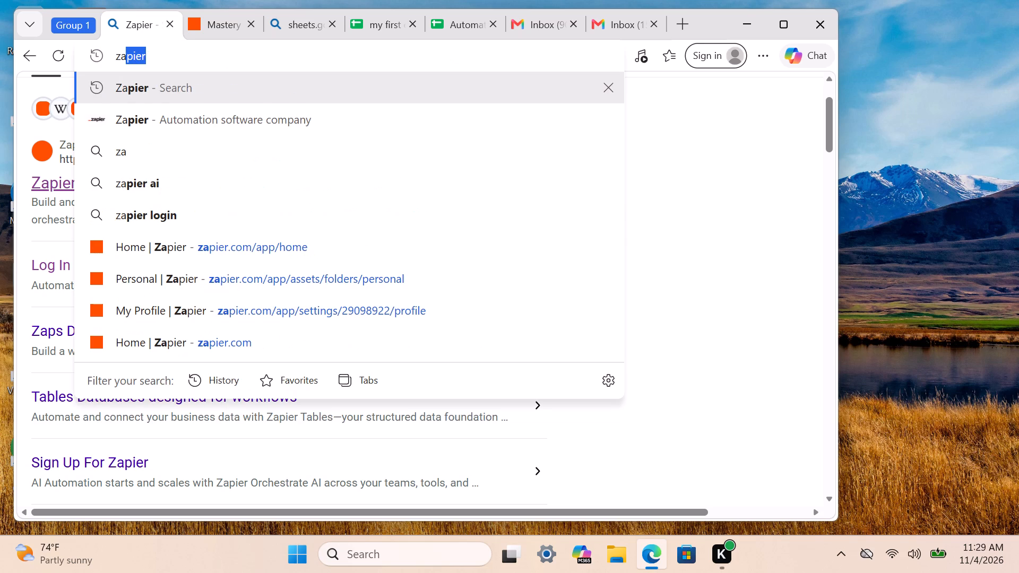
{"action": "type", "text": "iper"}
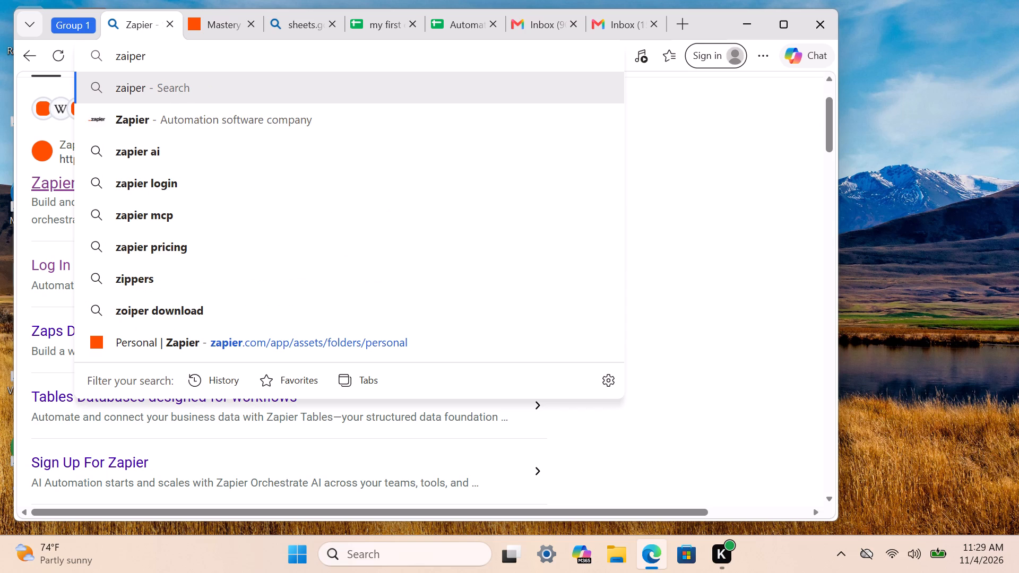
{"action": "key", "text": "period"}
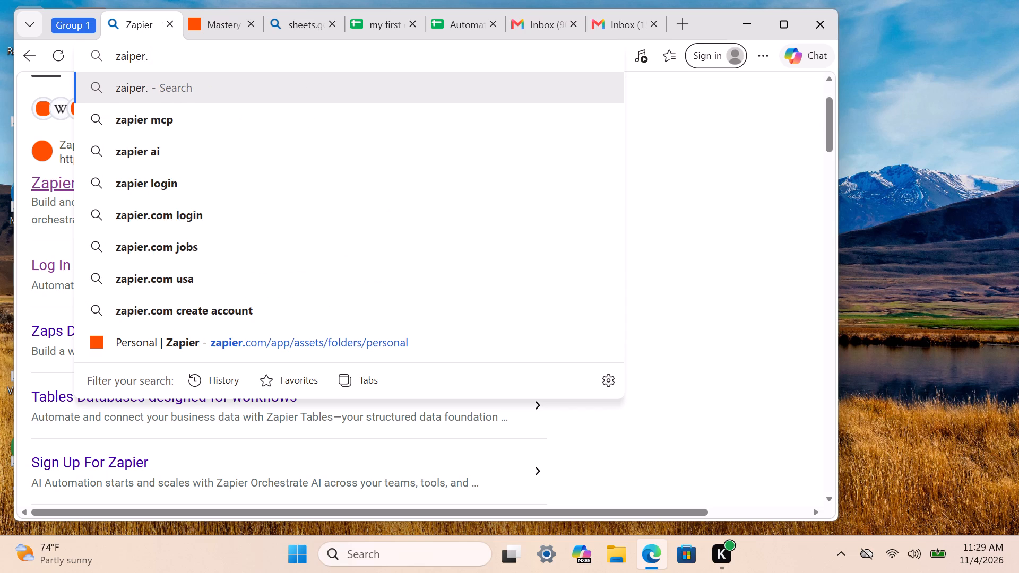
{"action": "key", "text": "space"}
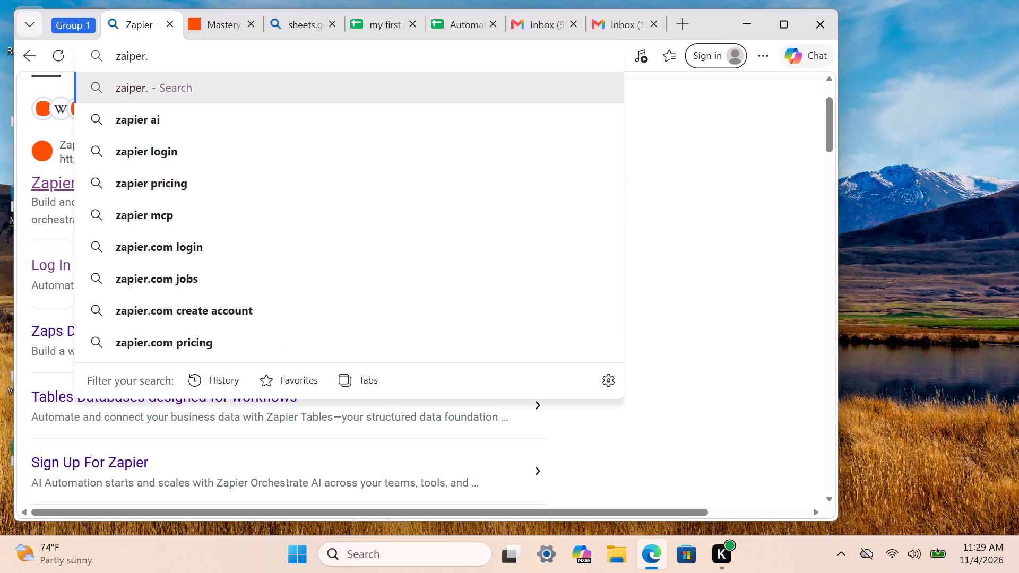
{"action": "key", "text": "BackSpace"}
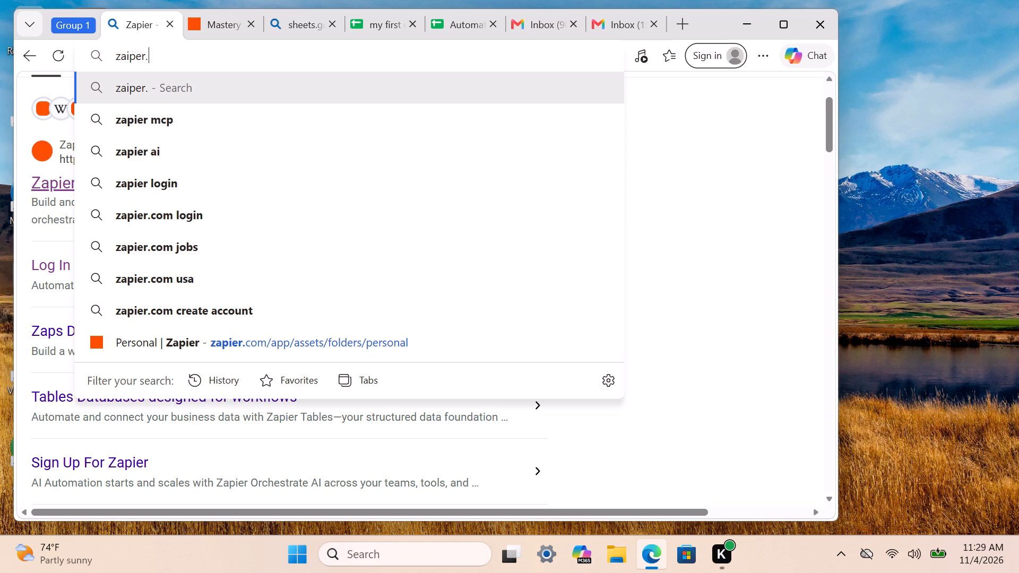
{"action": "type", "text": "com"}
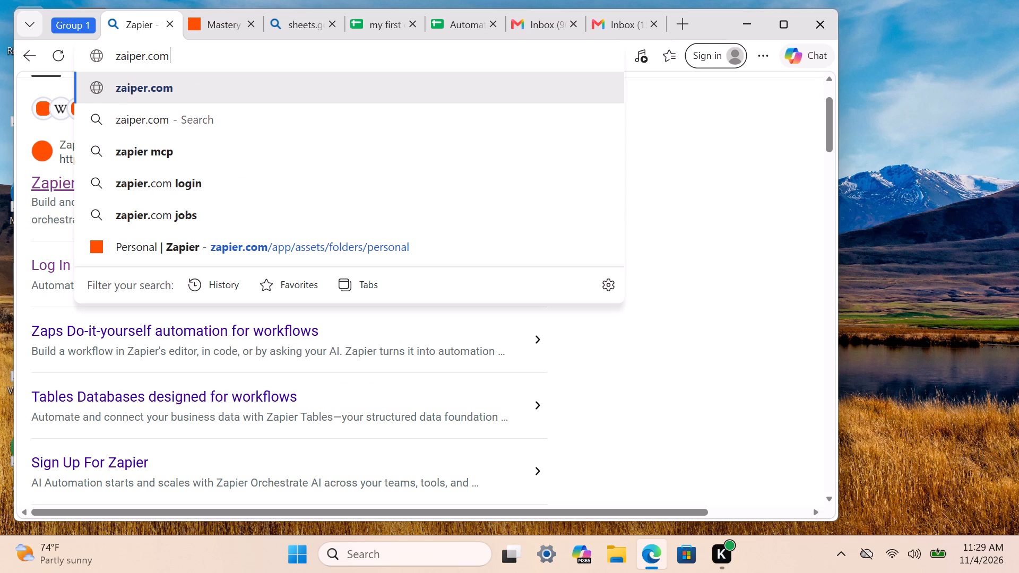
{"action": "key", "text": "slash"}
{"action": "type", "text": "app"}
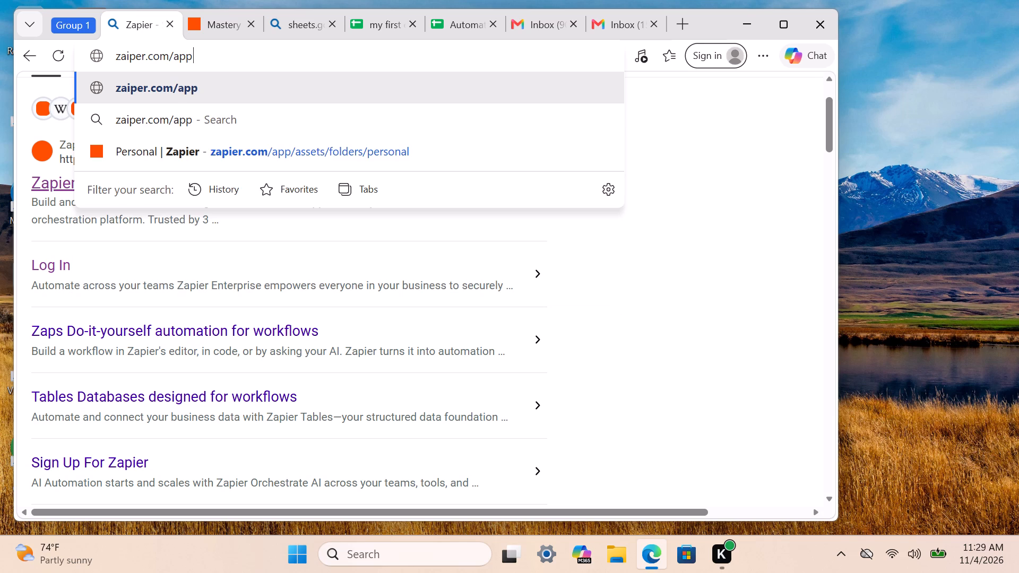
{"action": "type", "text": "/zaps"}
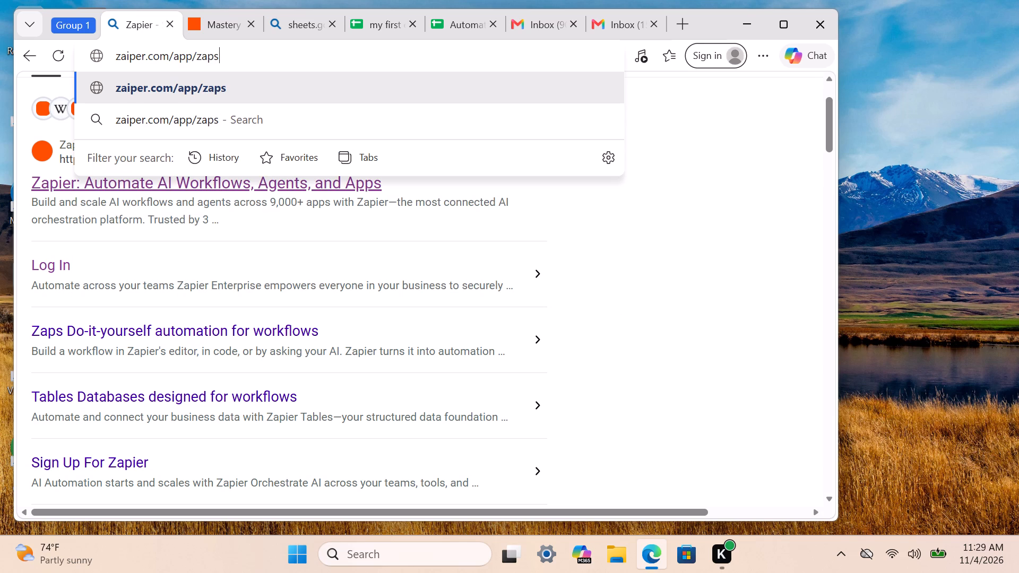
{"action": "key", "text": "Return"}
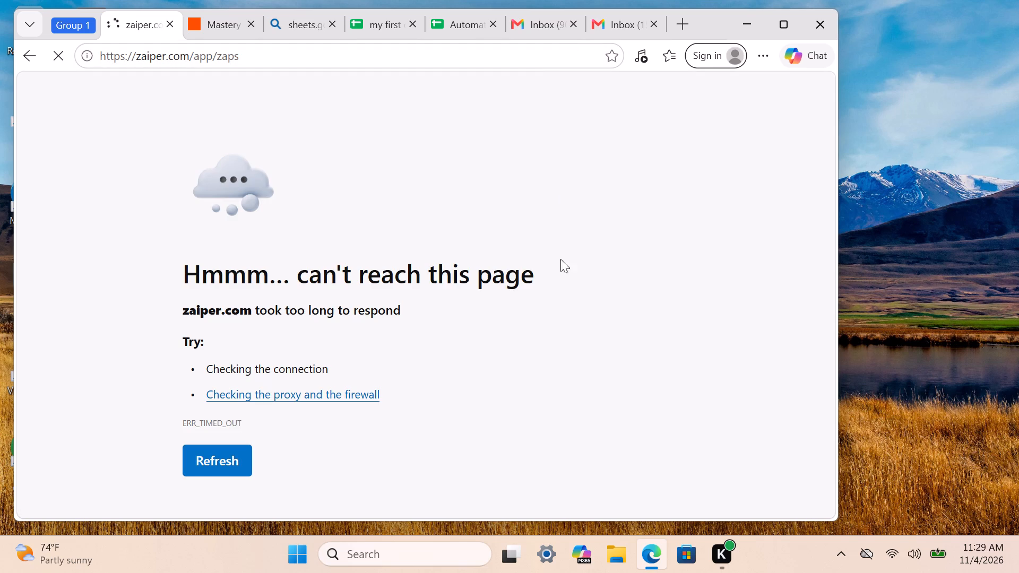
Try reloading the unreachable zaiper.com/app/zaps page repeatedly.
{"action": "left_click", "coordinate": [238, 457]}
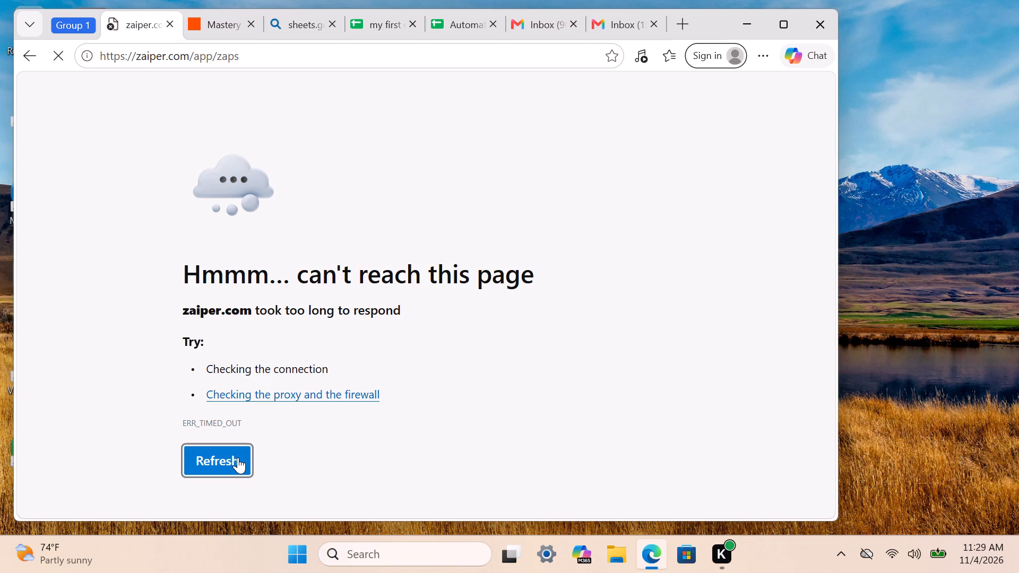
{"action": "key", "text": "ctrl+r"}
{"action": "key", "text": "ctrl+r"}
{"action": "key", "text": "ctrl+r"}
{"action": "key", "text": "ctrl+r"}
{"action": "key", "text": "ctrl+r"}
{"action": "key", "text": "ctrl+r"}
{"action": "key", "text": "ctrl+r"}
{"action": "key", "text": "ctrl+r"}
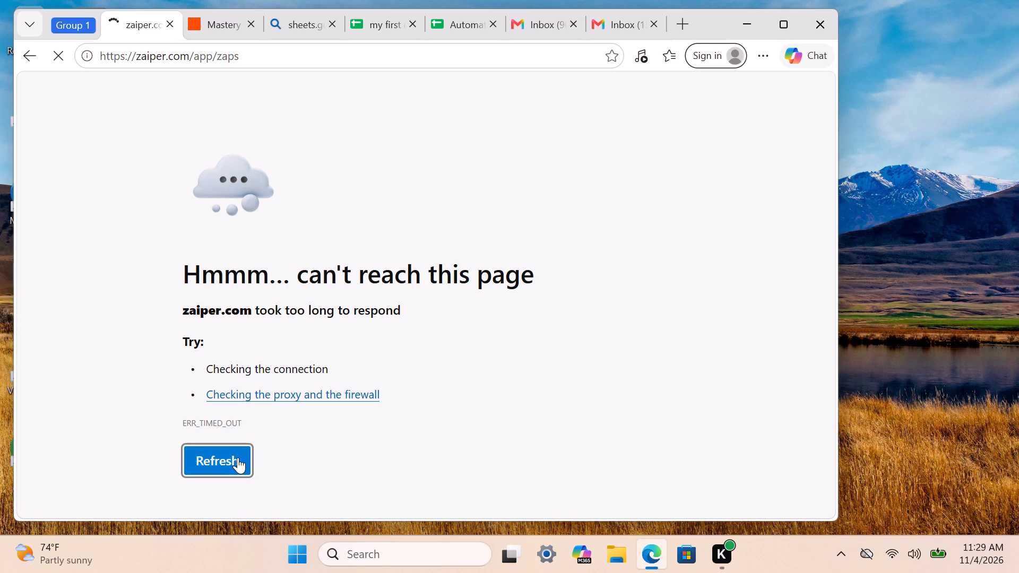
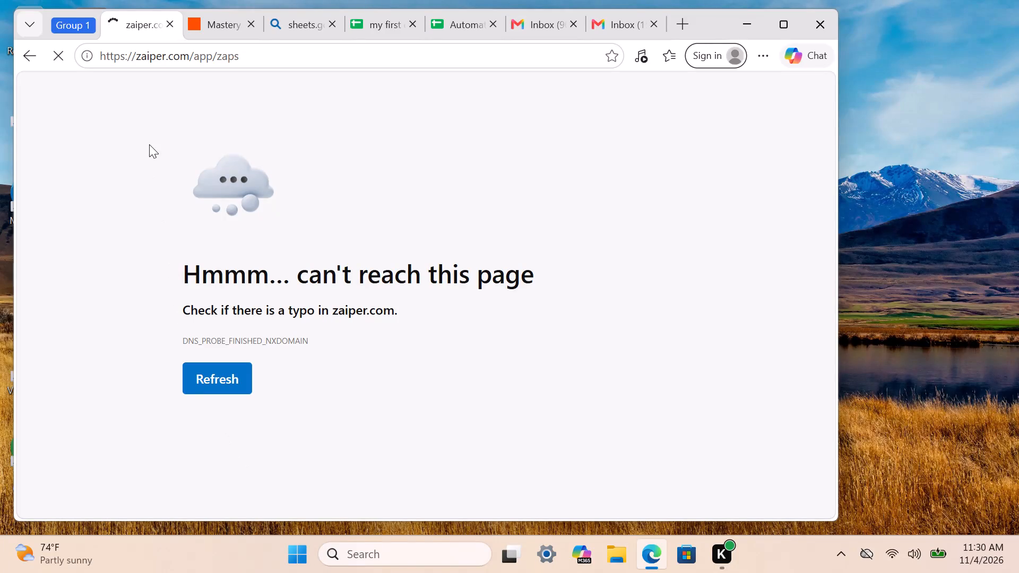
Close the browser tab holding the unreachable zaiper.com/app/zaps page.
{"action": "left_click", "coordinate": [174, 22]}
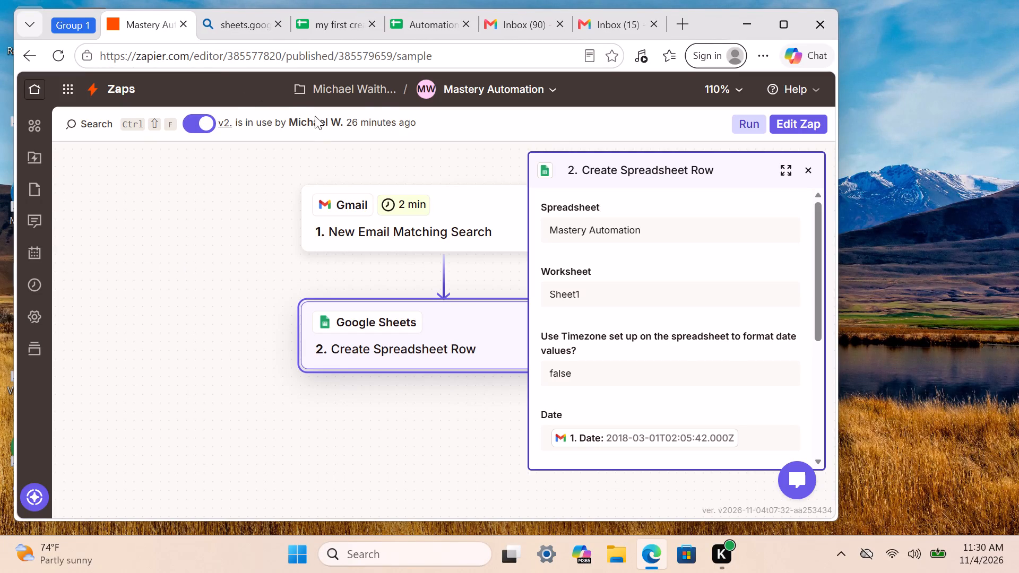
Clear the web address of the Mastery Automation Zap editor tab to make room for a new one.
{"action": "left_click", "coordinate": [455, 62]}
{"action": "key", "text": "BackSpace"}
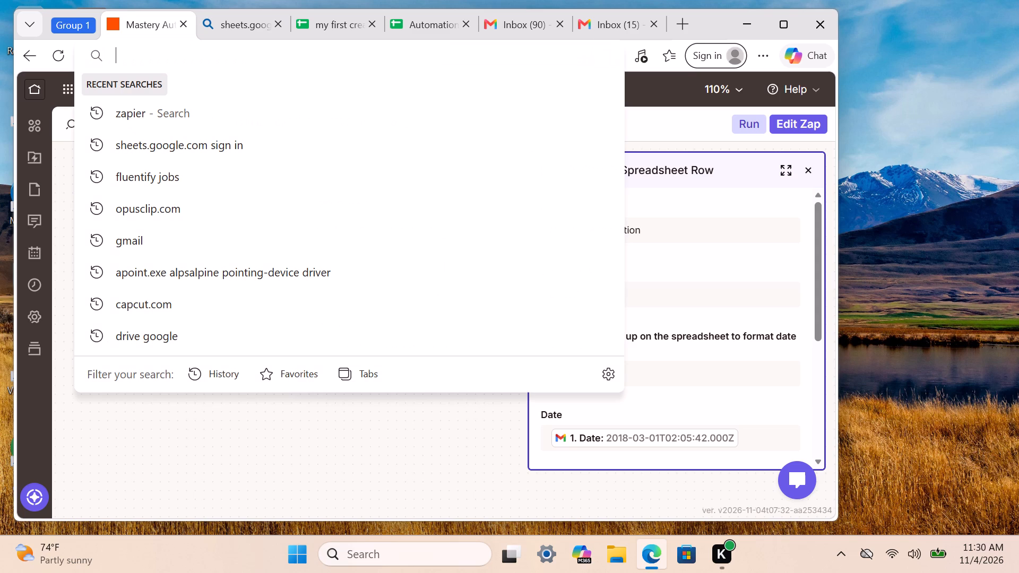
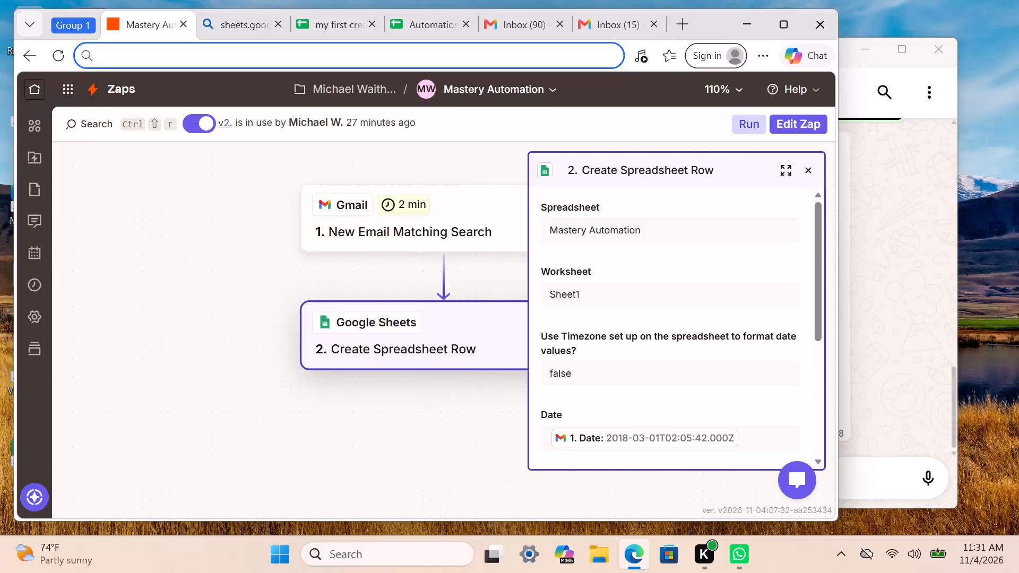
Navigate from the Mastery Automation Zap editor to the Zaps page at zapier.com/app/zaps.
{"action": "key", "text": "ctrl+v"}
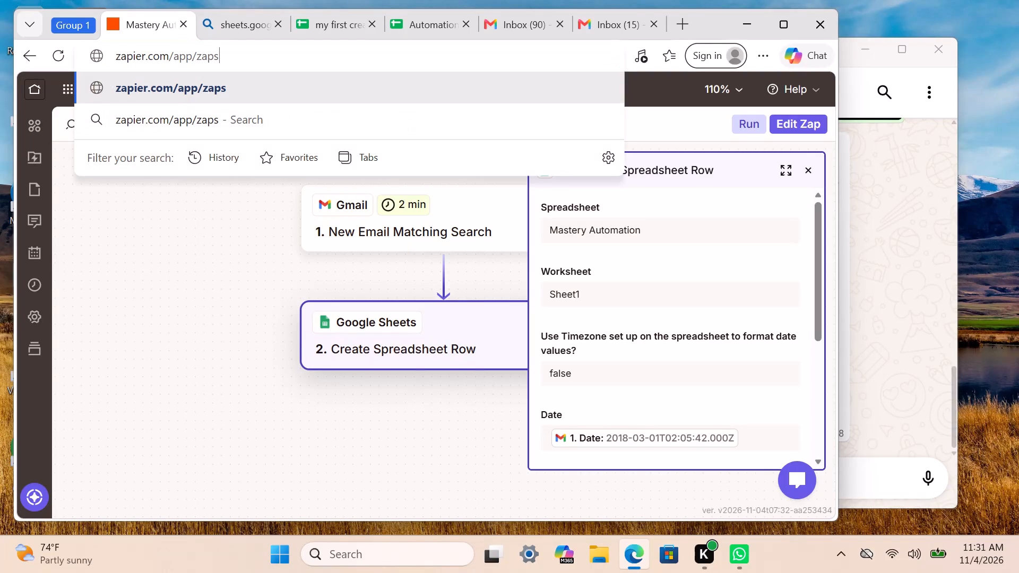
{"action": "key", "text": "Return"}
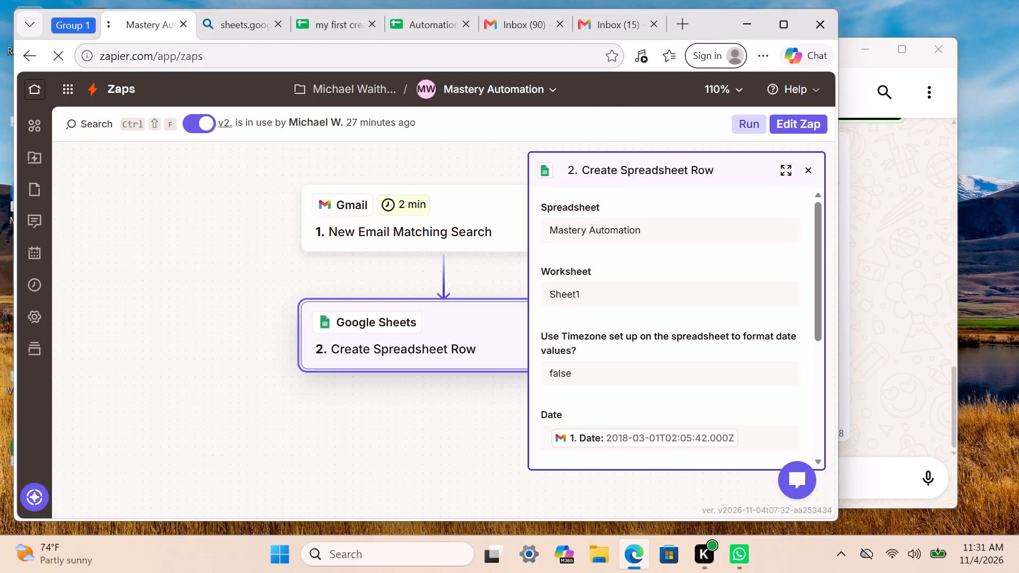
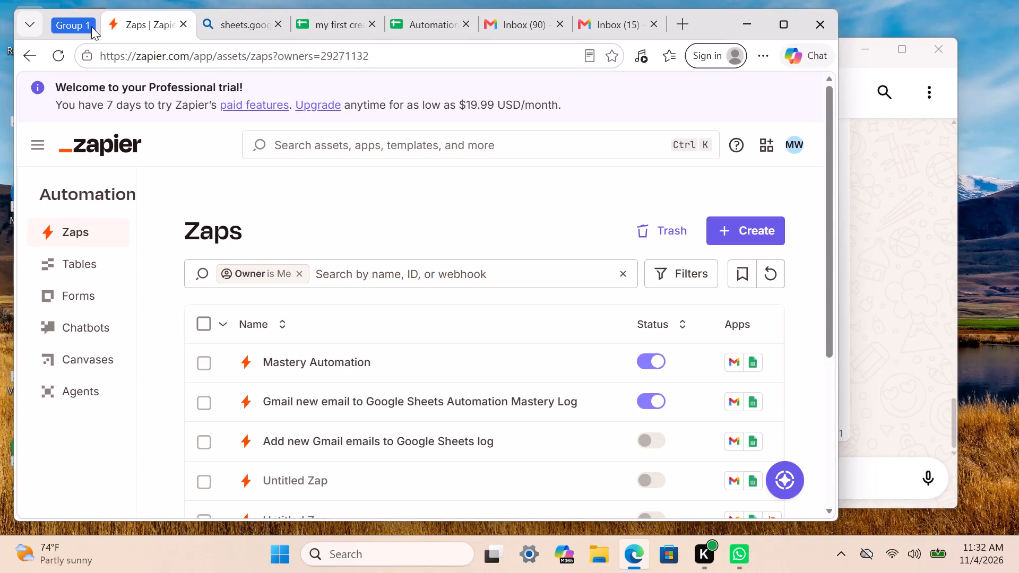
Review the full list of owned Zaps, examining their names, on/off status and connected apps.
{"action": "scroll", "coordinate": [429, 416], "scroll_direction": "down", "scroll_amount": 1}
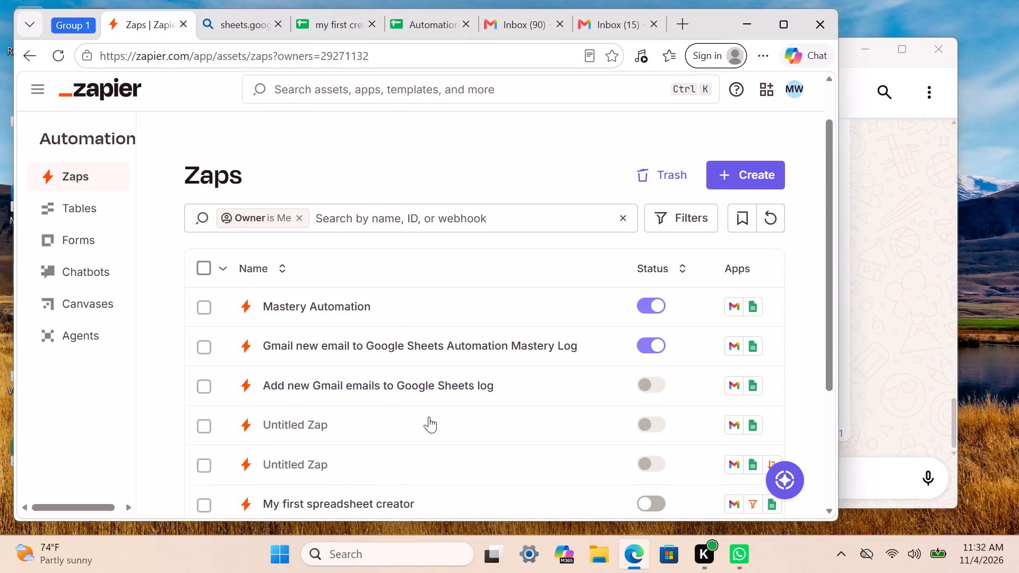
{"action": "scroll", "coordinate": [429, 416], "scroll_direction": "down", "scroll_amount": 3}
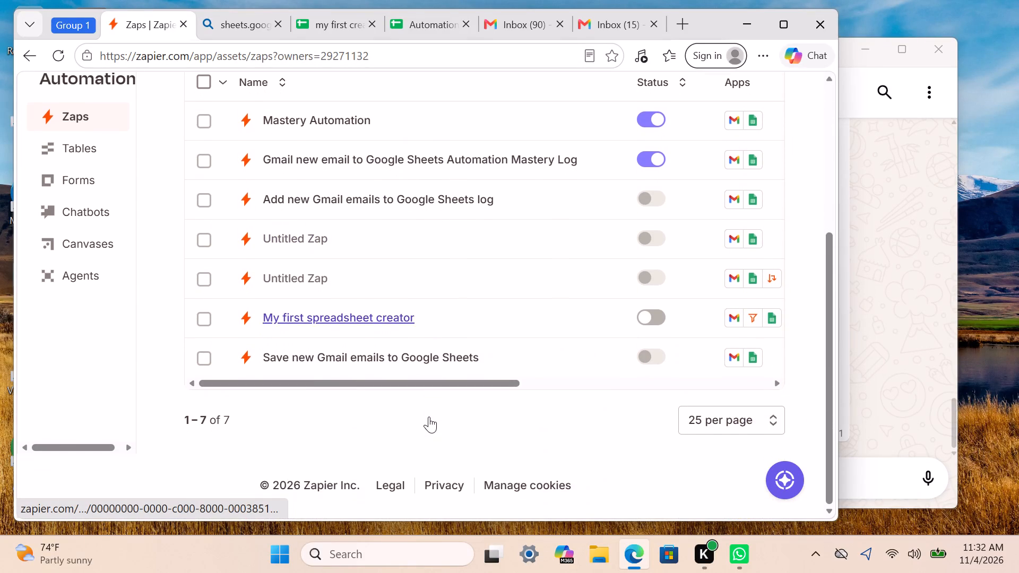
{"action": "scroll", "coordinate": [429, 416], "scroll_direction": "down", "scroll_amount": 1}
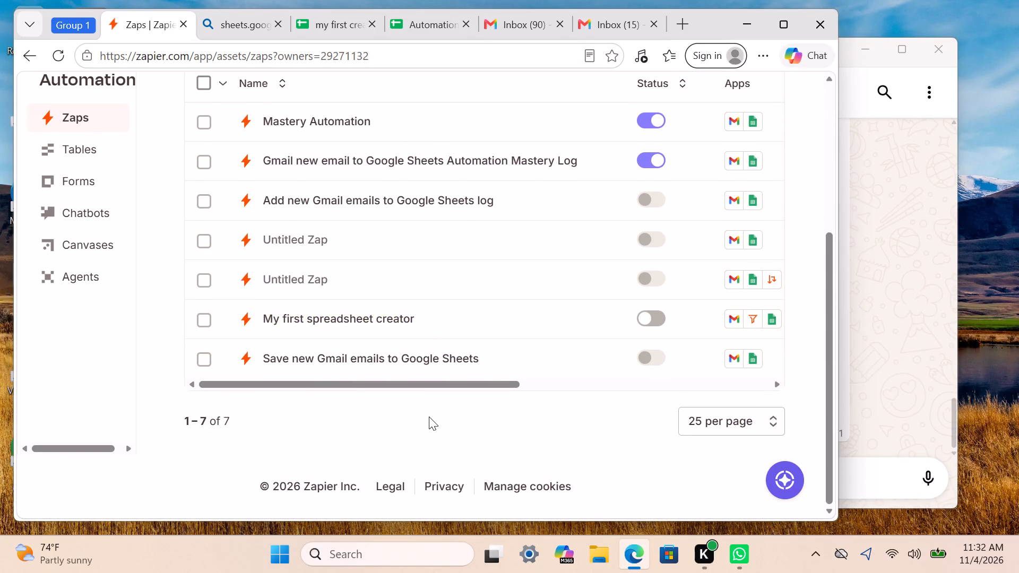
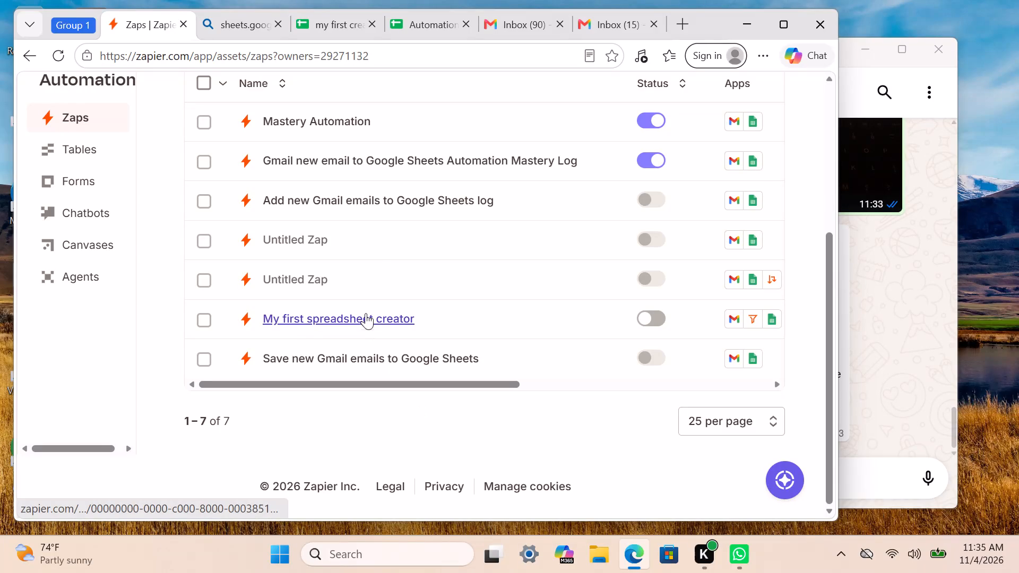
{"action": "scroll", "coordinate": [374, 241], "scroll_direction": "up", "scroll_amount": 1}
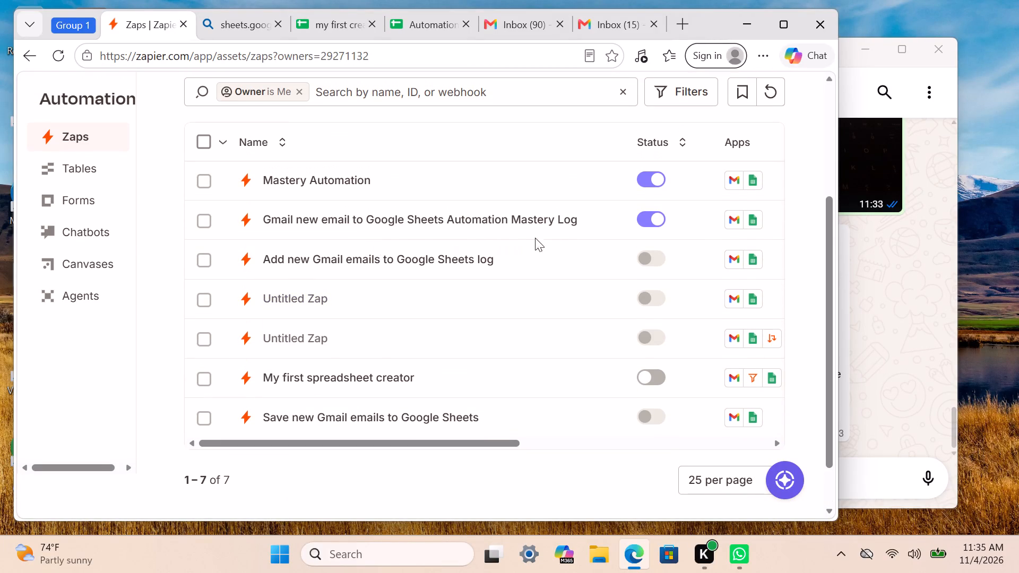
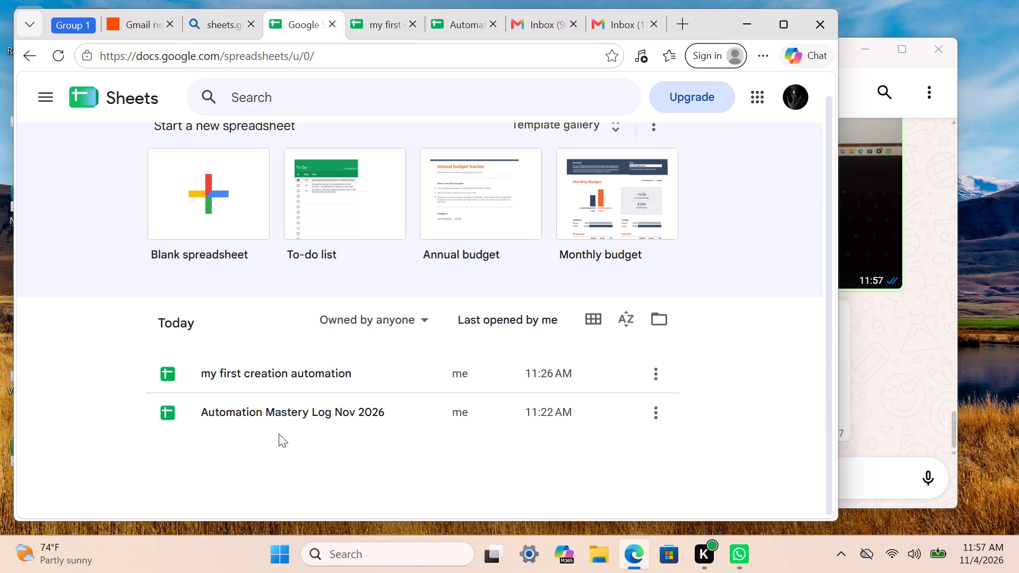
Open the Automation Mastery Log Nov 2026 spreadsheet from the list of recent spreadsheets.
{"action": "left_click", "coordinate": [282, 420]}
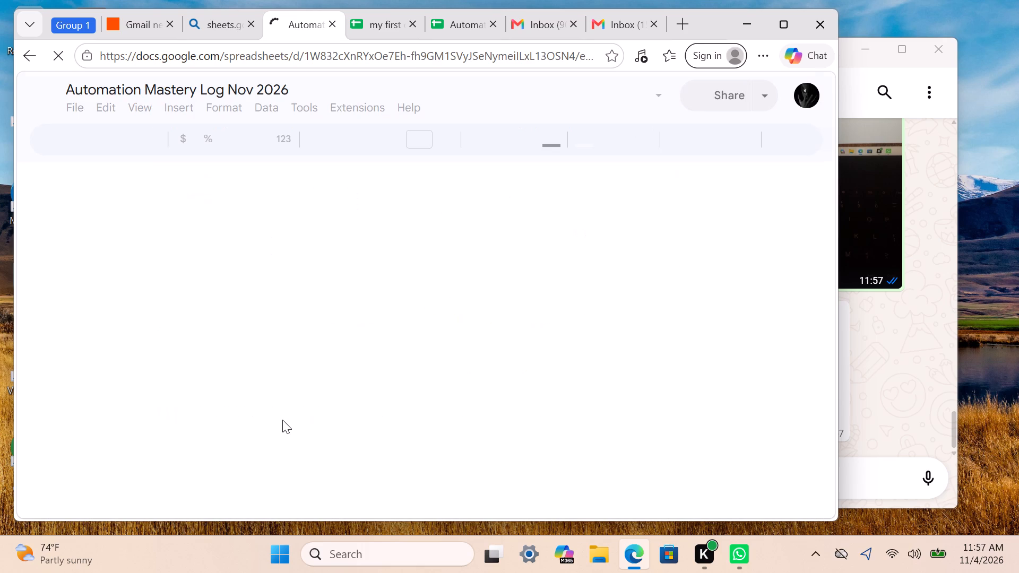
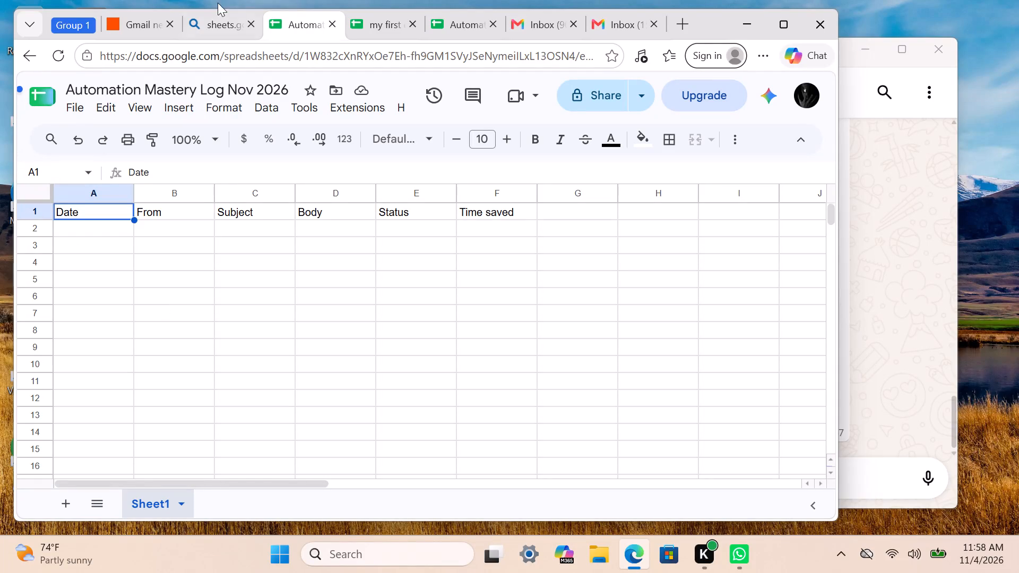
Check the my first creation automation spreadsheet for rows added below its header row.
{"action": "left_click", "coordinate": [390, 21]}
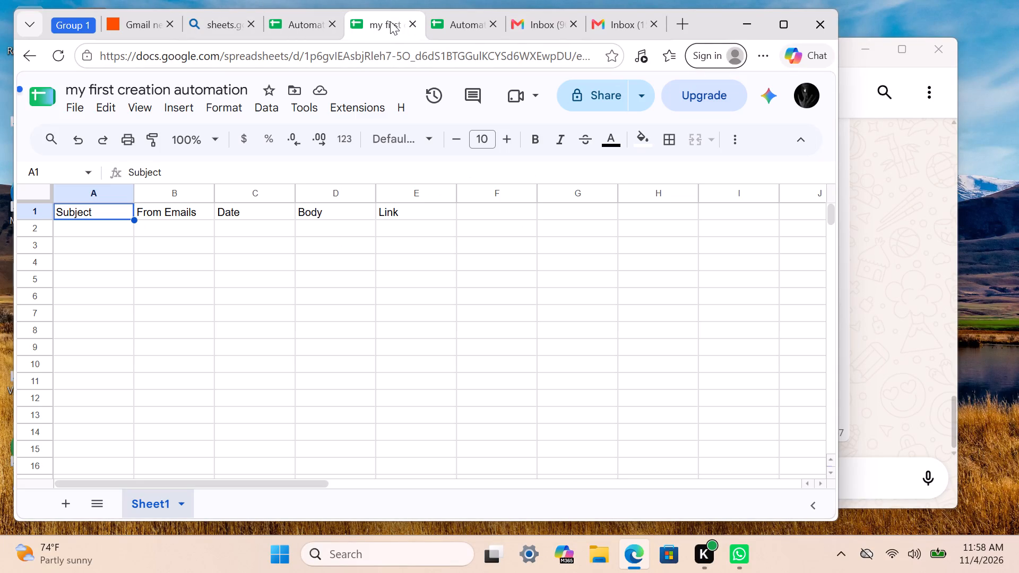
{"action": "scroll", "coordinate": [385, 198], "scroll_direction": "up", "scroll_amount": 6}
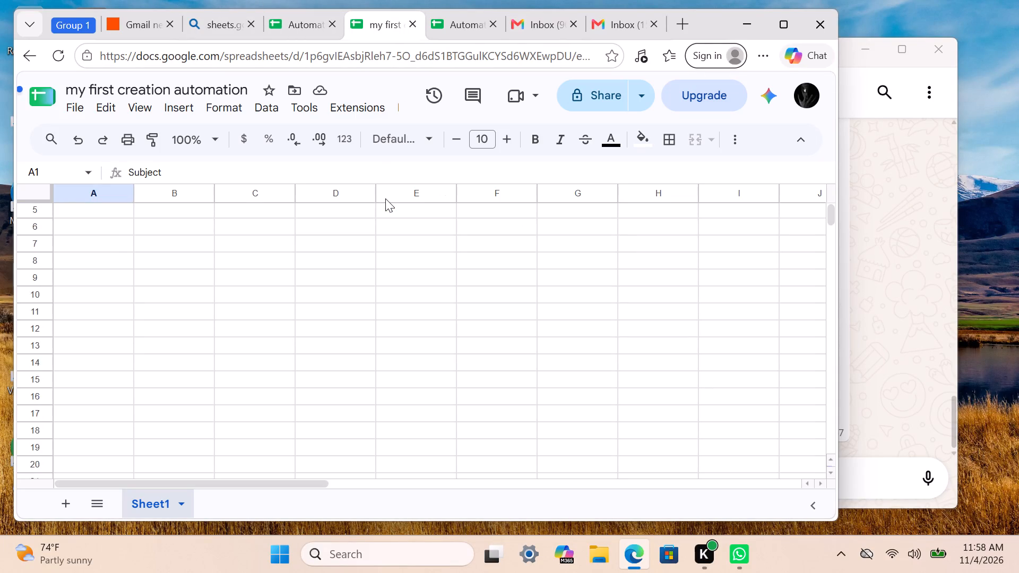
{"action": "scroll", "coordinate": [385, 198], "scroll_direction": "up", "scroll_amount": 4}
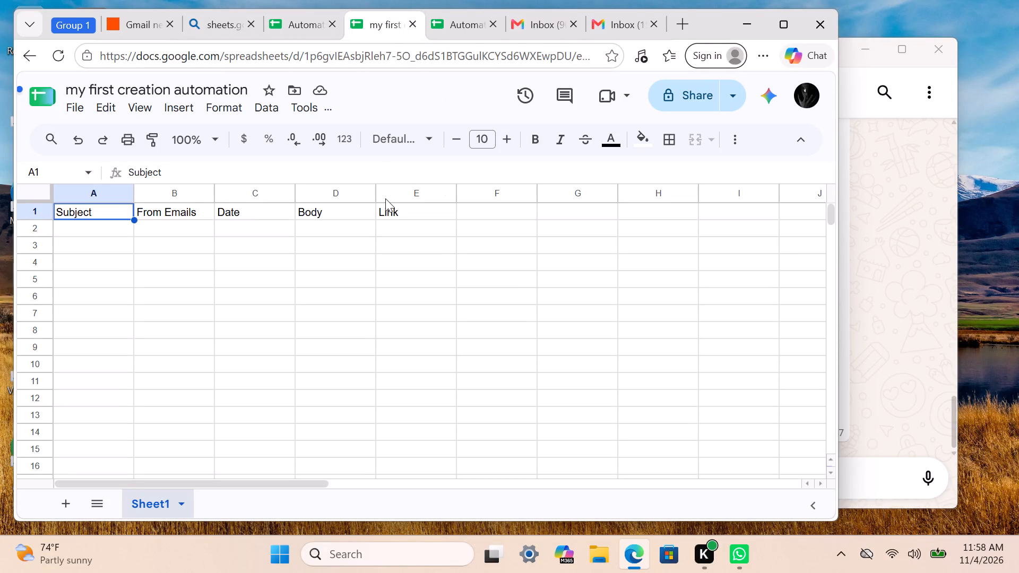
{"action": "scroll", "coordinate": [385, 198], "scroll_direction": "up", "scroll_amount": 1}
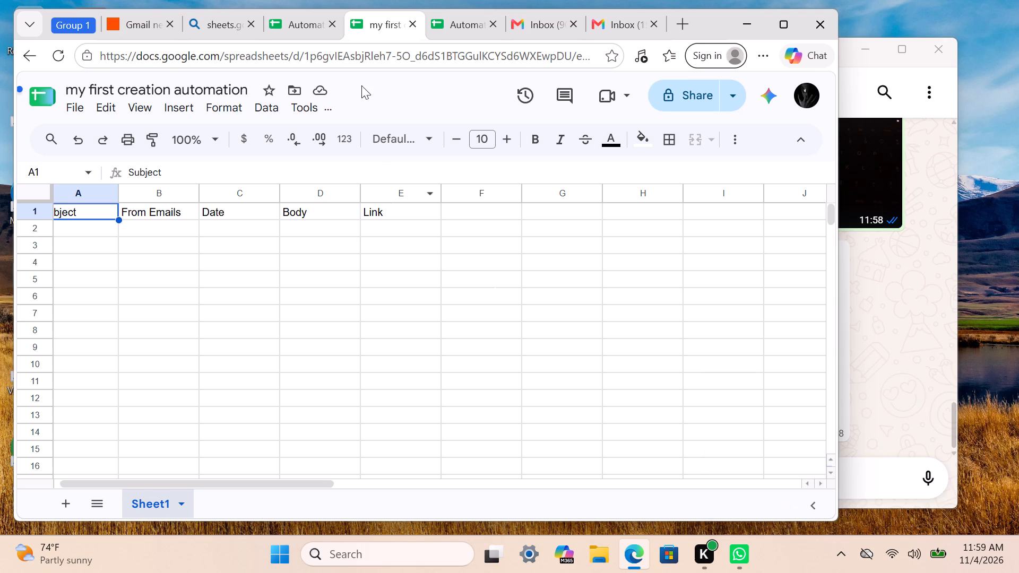
Check the other open copy of the Automation Mastery Log Nov 2026 spreadsheet for newly added rows.
{"action": "left_click", "coordinate": [454, 33]}
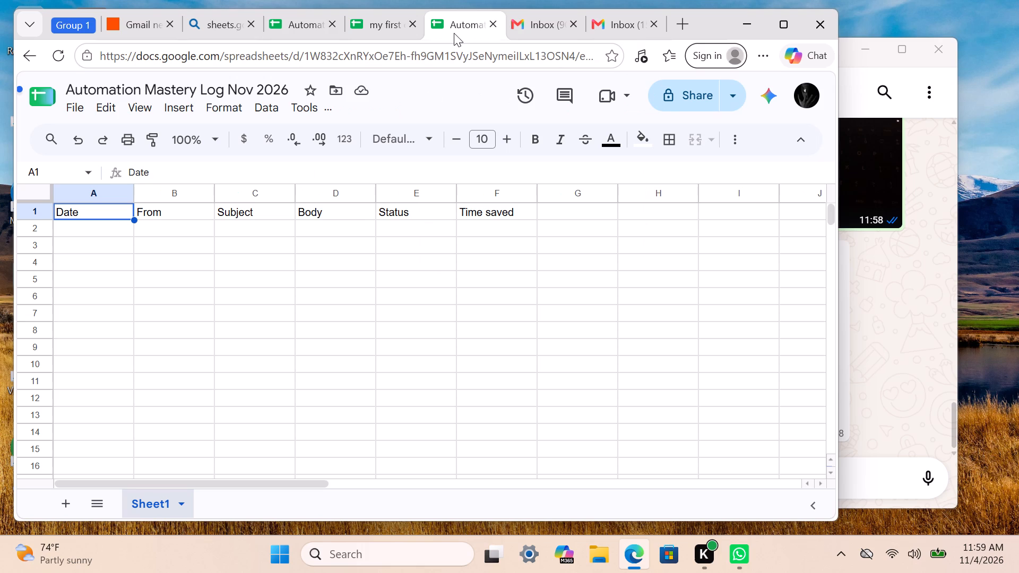
Switch to the other open instance of the Automation Mastery Log Nov 2026 spreadsheet, beside the my first spreadsheet.
{"action": "left_click", "coordinate": [290, 20]}
{"action": "left_click", "coordinate": [290, 20]}
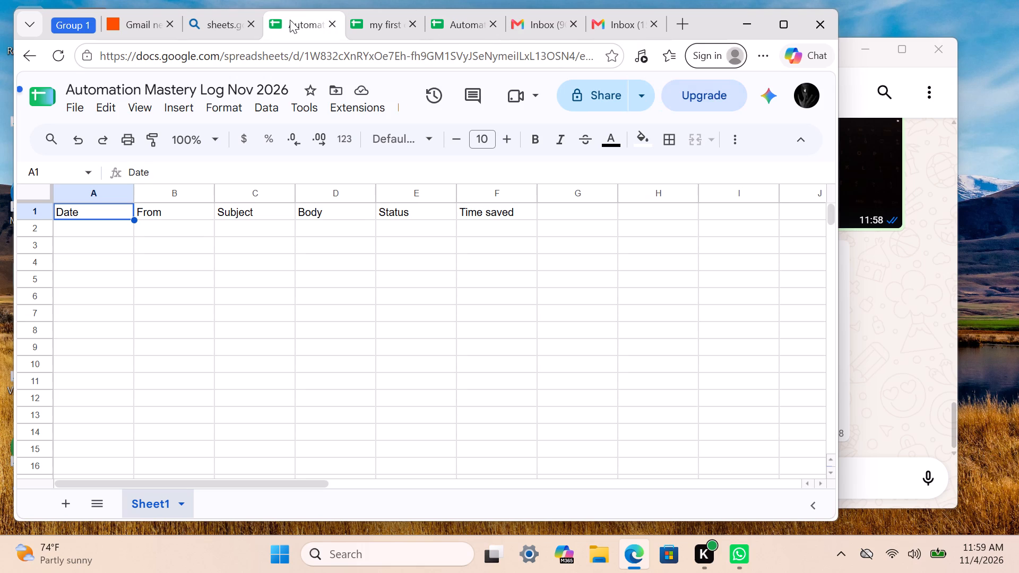
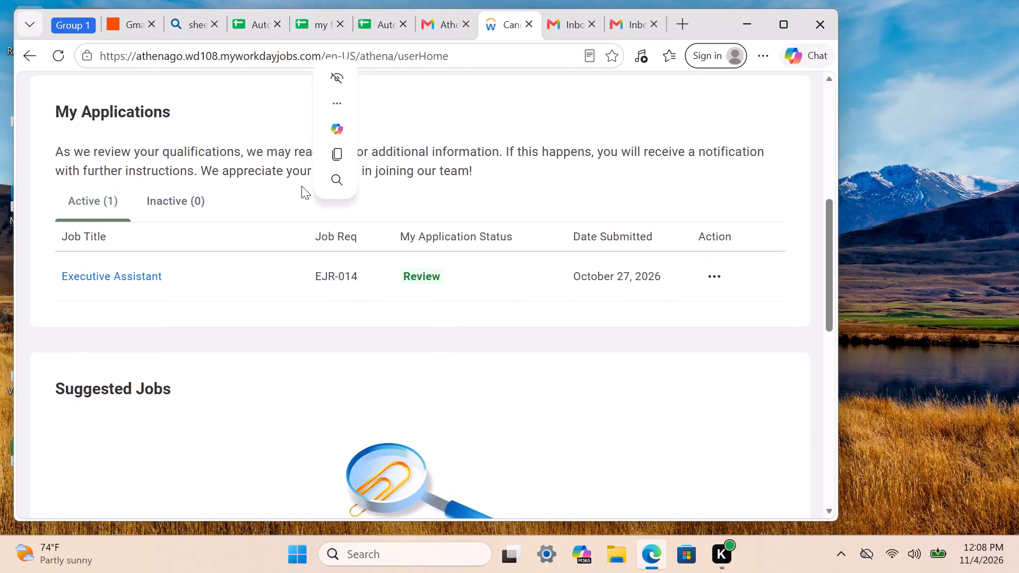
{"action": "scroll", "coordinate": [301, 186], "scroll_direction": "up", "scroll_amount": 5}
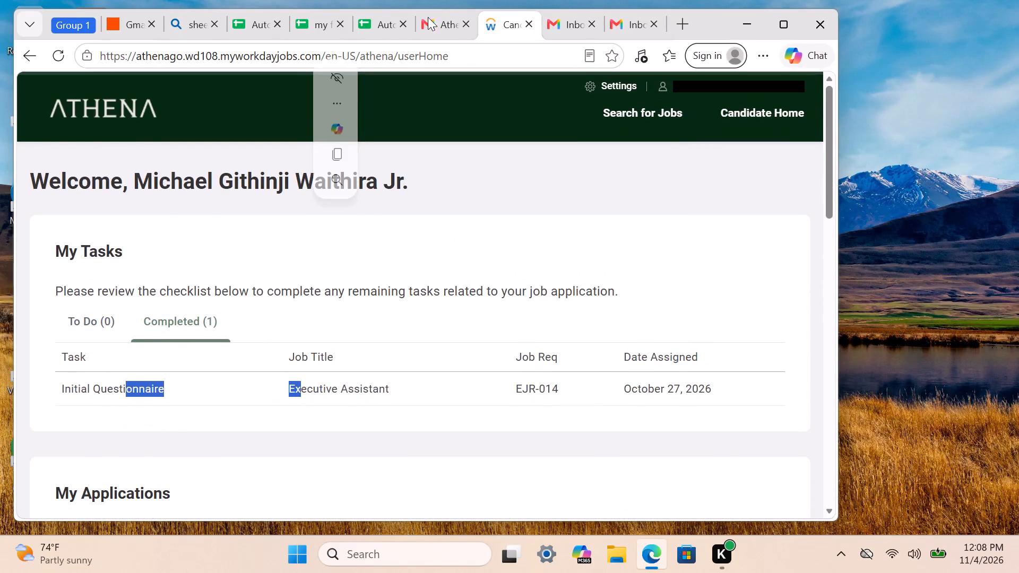
Switch to the first open Automation Mastery Log Nov 2026 spreadsheet and reload it to check for logged rows.
{"action": "left_click", "coordinate": [245, 19]}
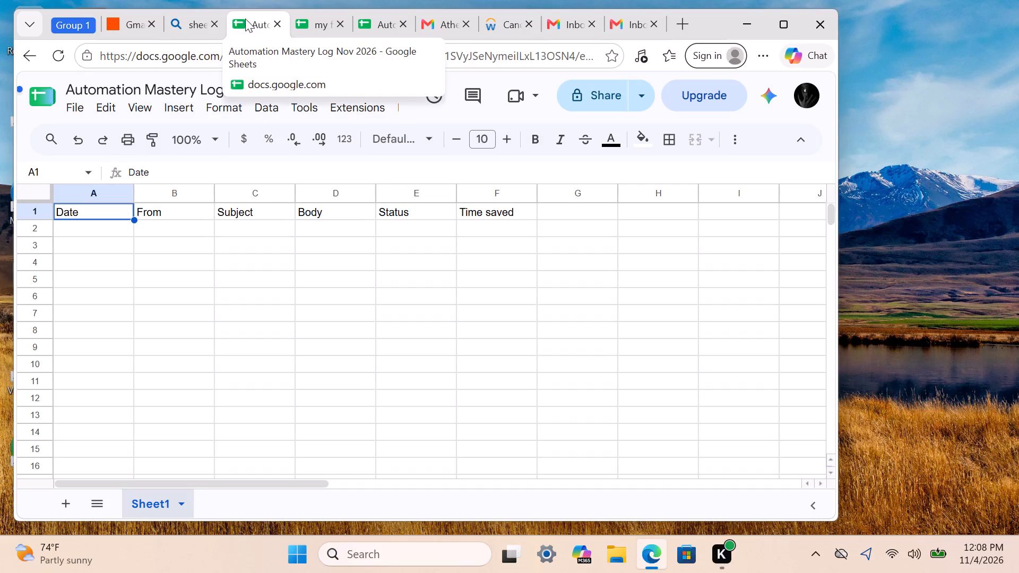
{"action": "key", "text": "F5"}
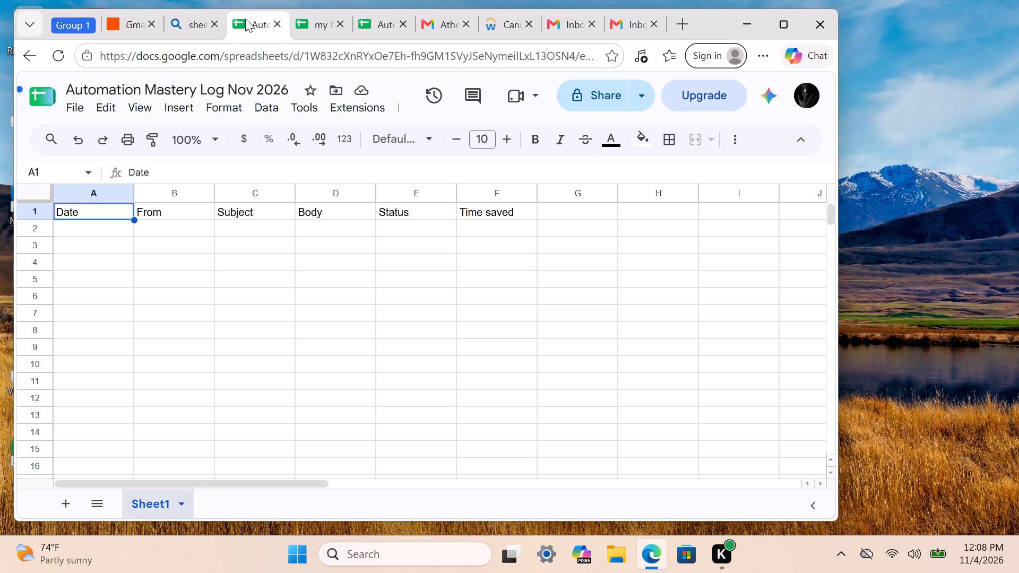
{"action": "key", "text": "F5"}
Switch to the my first creation automation spreadsheet to check it for logged email rows.
{"action": "left_click", "coordinate": [313, 22]}
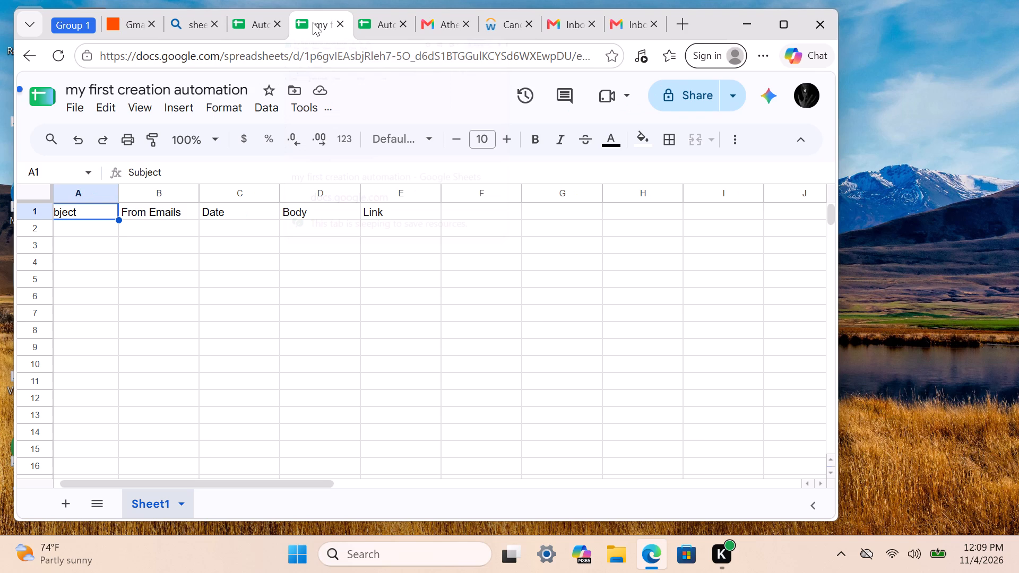
Reload the my first creation automation spreadsheet and check the rows beneath its headers.
{"action": "key", "text": "F5"}
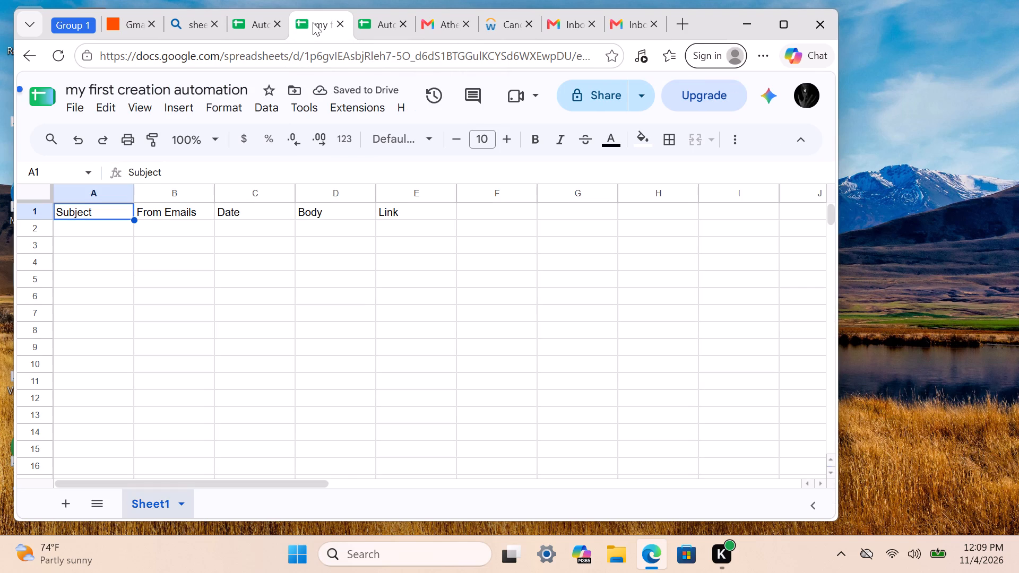
{"action": "scroll", "coordinate": [313, 22], "scroll_direction": "down", "scroll_amount": 1}
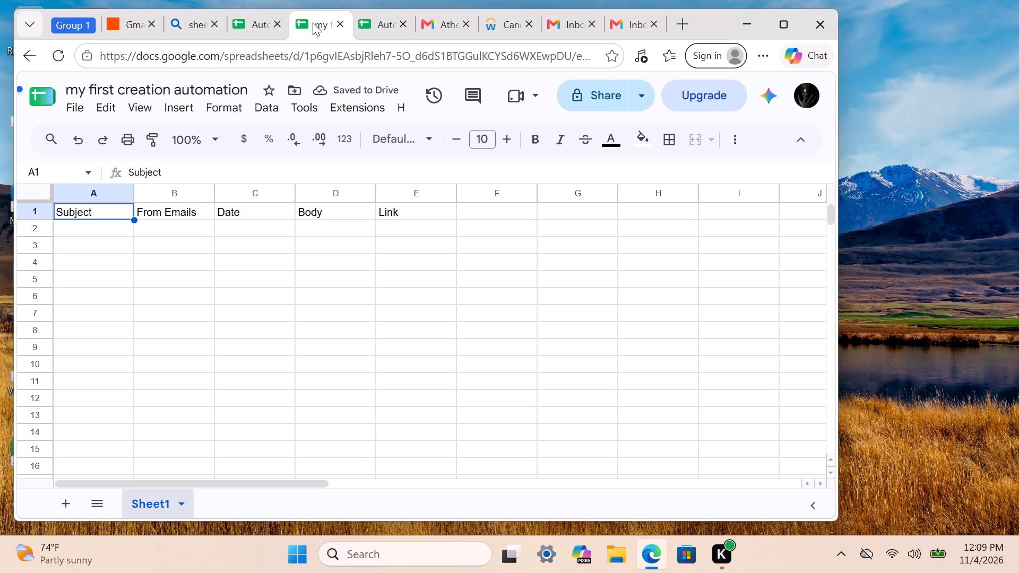
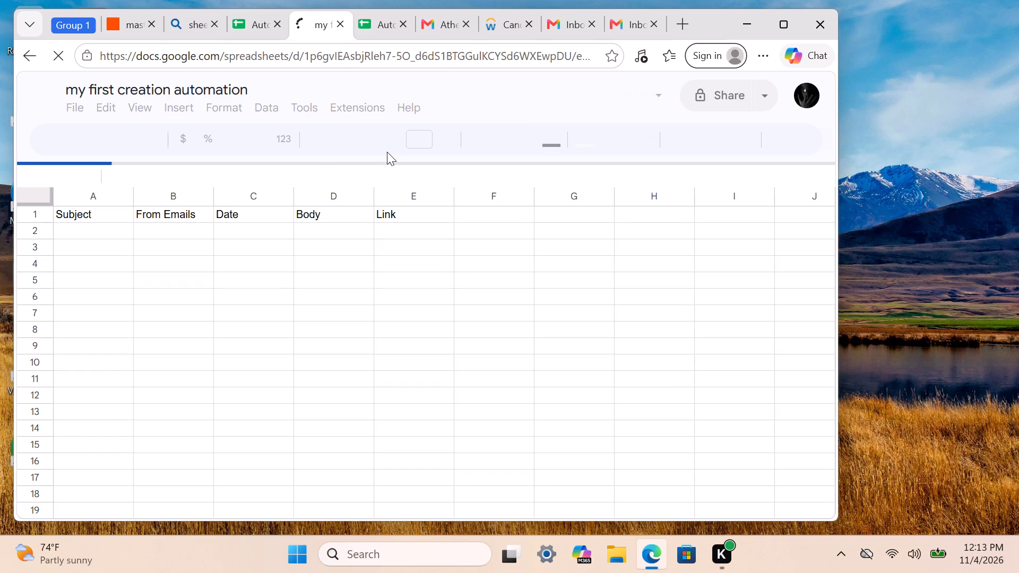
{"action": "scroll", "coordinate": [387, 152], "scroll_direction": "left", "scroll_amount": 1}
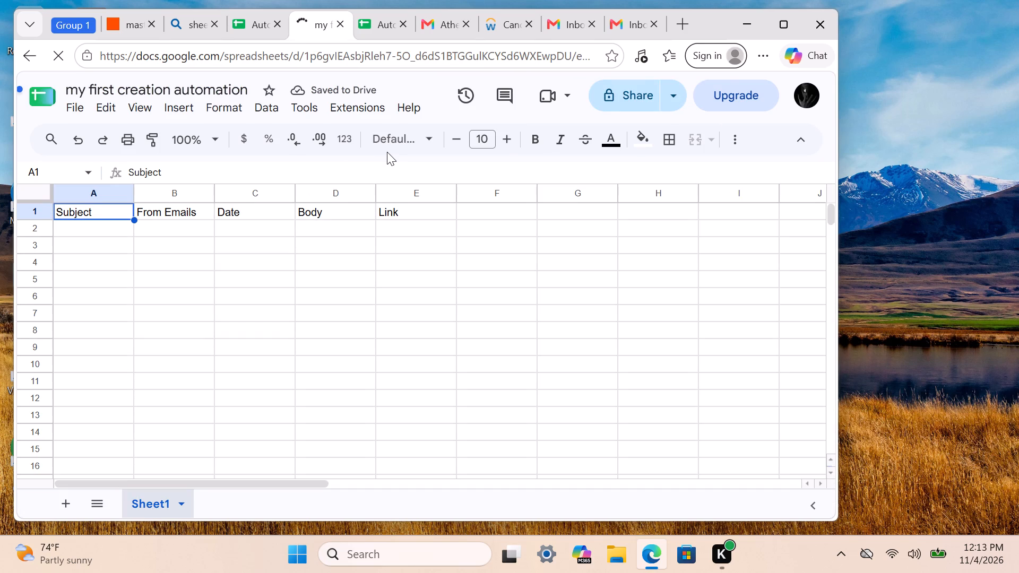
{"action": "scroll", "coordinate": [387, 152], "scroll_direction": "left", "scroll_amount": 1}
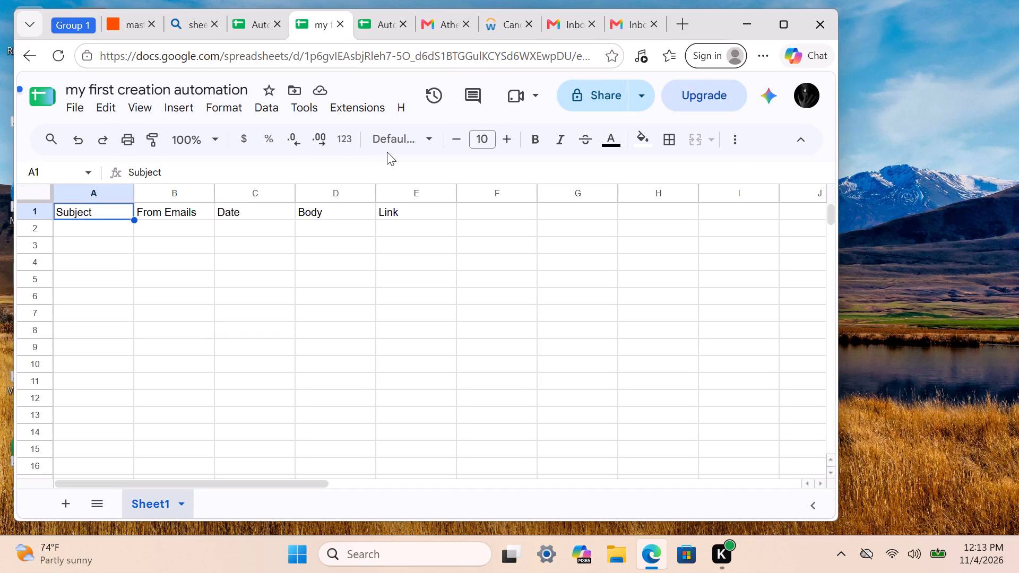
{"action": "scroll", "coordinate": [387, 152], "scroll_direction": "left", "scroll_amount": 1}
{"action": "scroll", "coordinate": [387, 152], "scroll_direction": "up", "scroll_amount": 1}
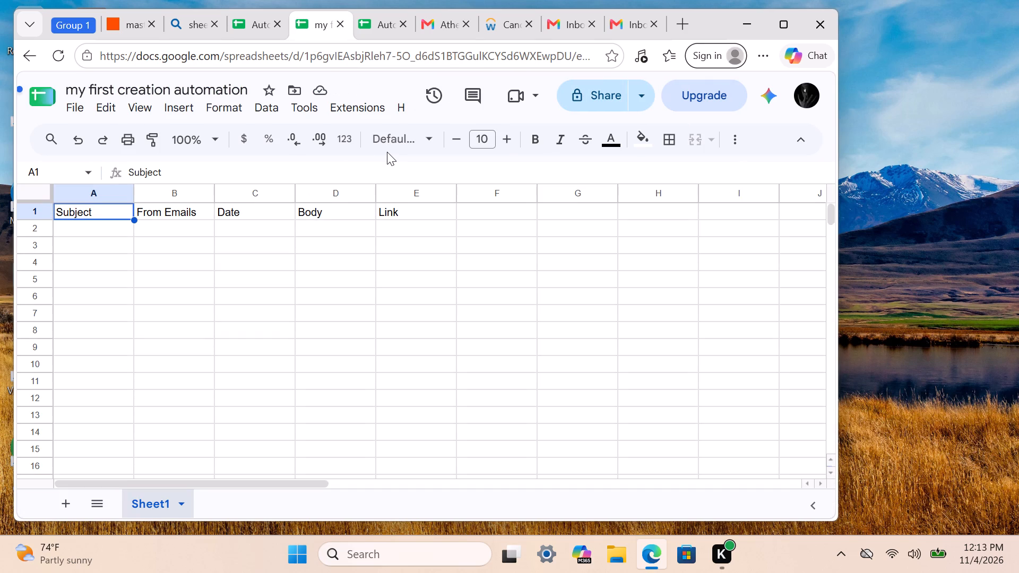
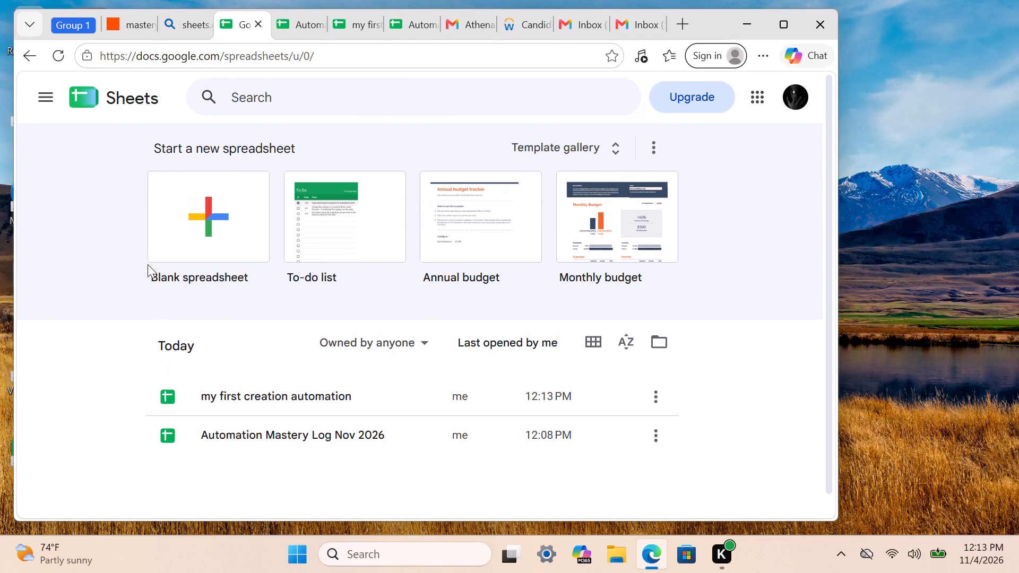
Refresh the list of recent spreadsheets and open Automation Mastery Log Nov 2026.
{"action": "key", "text": "F5"}
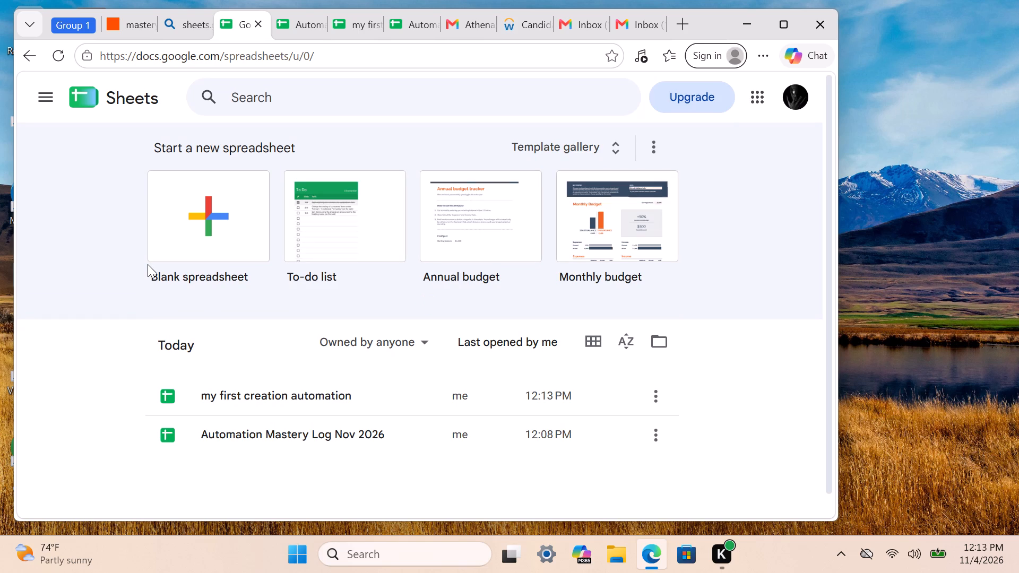
{"action": "scroll", "coordinate": [148, 264], "scroll_direction": "down", "scroll_amount": 1}
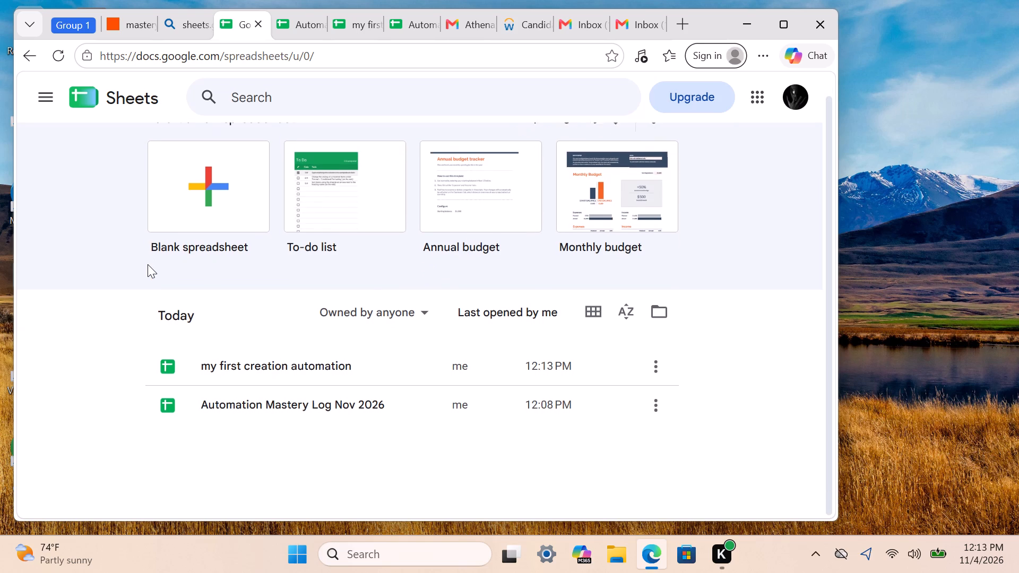
{"action": "scroll", "coordinate": [148, 264], "scroll_direction": "down", "scroll_amount": 1}
{"action": "left_click", "coordinate": [413, 316]}
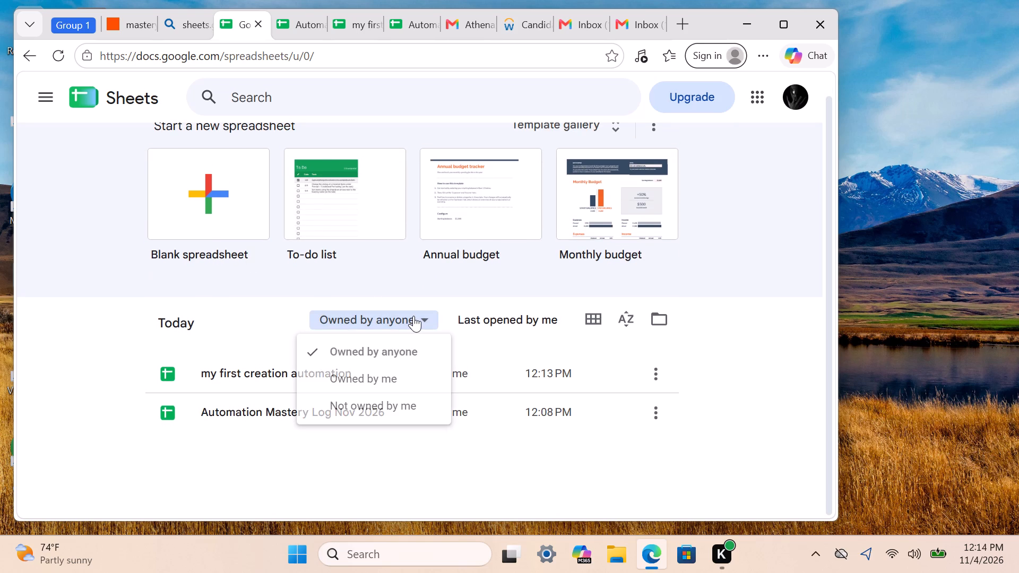
{"action": "left_click", "coordinate": [528, 404]}
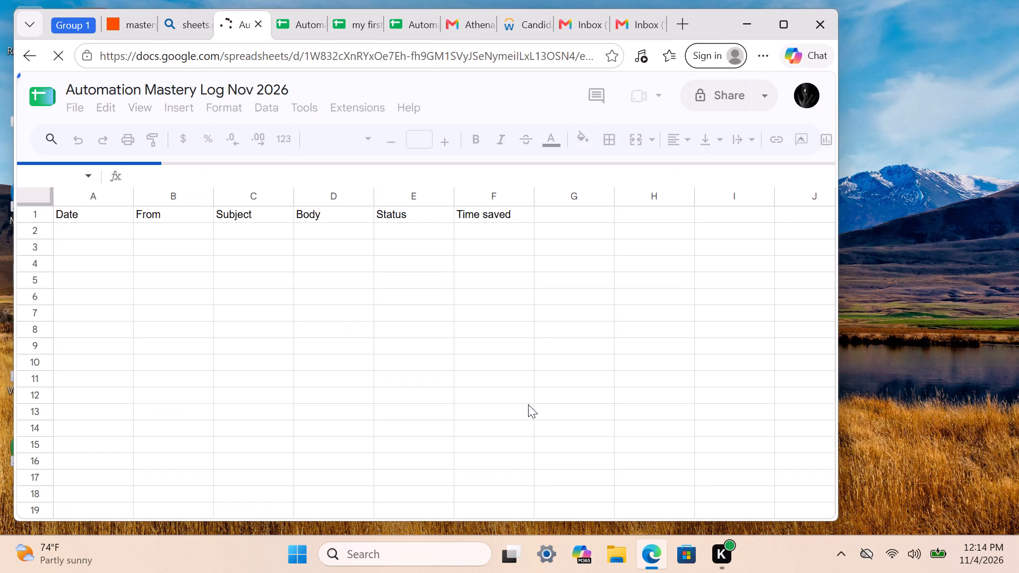
{"action": "left_click", "coordinate": [528, 404]}
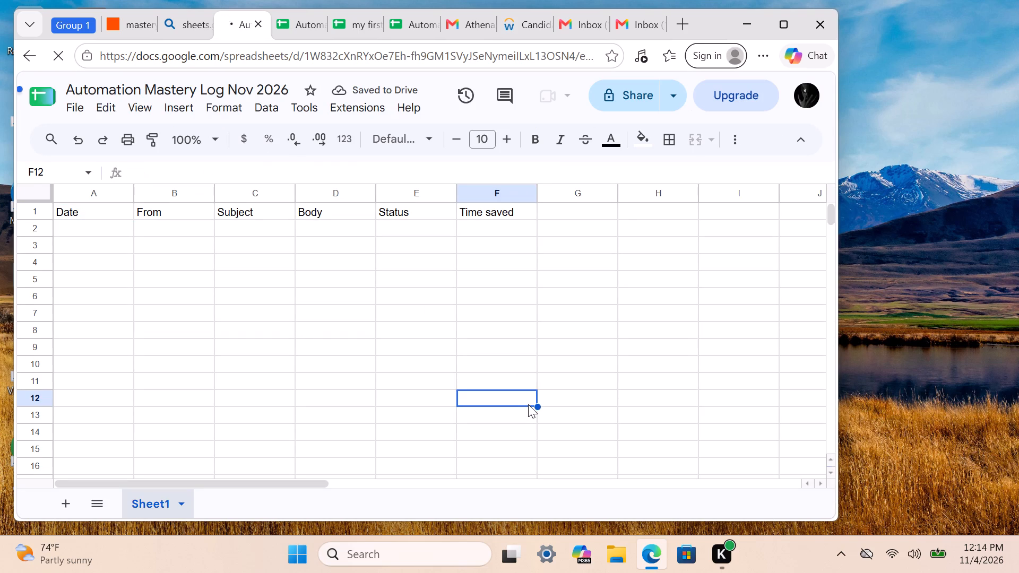
Check which sheets the spreadsheet contains and add a new blank sheet after Sheet1.
{"action": "left_click", "coordinate": [185, 505]}
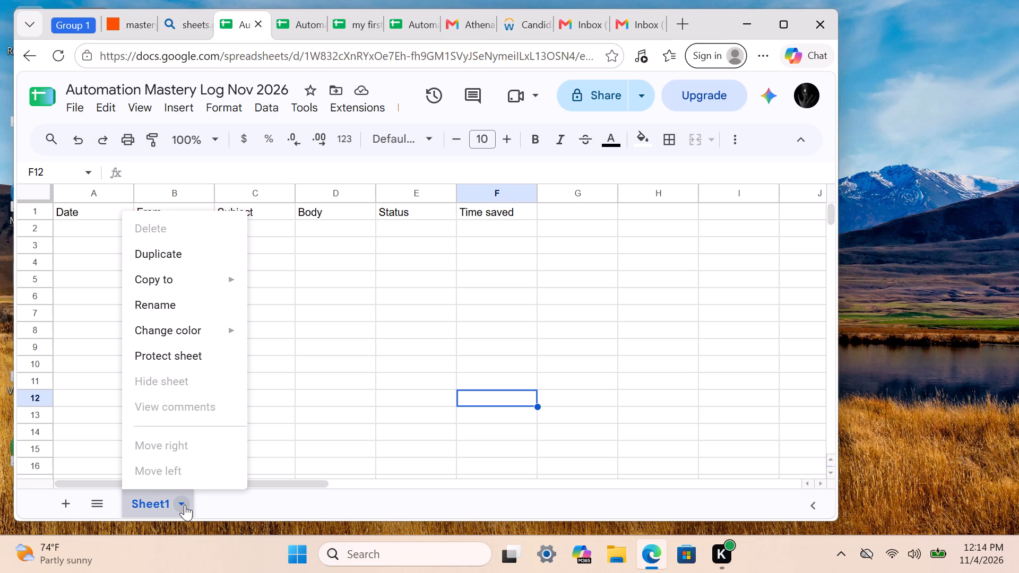
{"action": "left_click", "coordinate": [89, 502]}
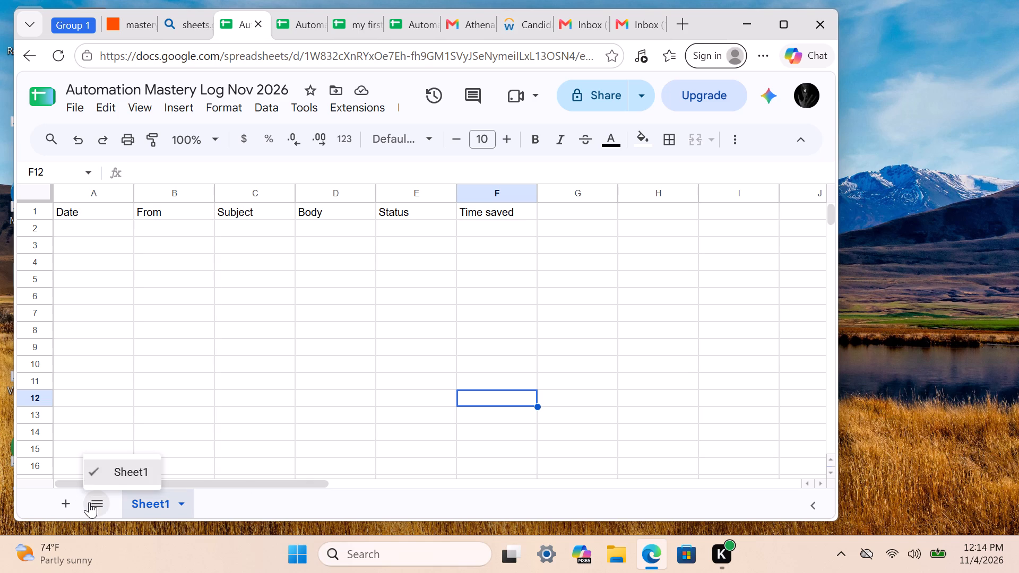
{"action": "left_click", "coordinate": [89, 502]}
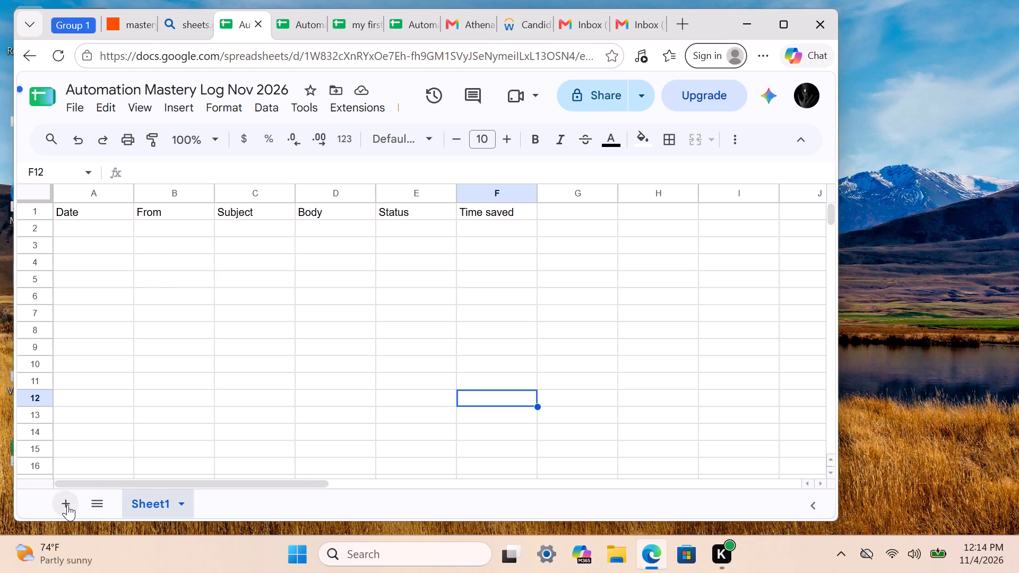
{"action": "left_click", "coordinate": [67, 505]}
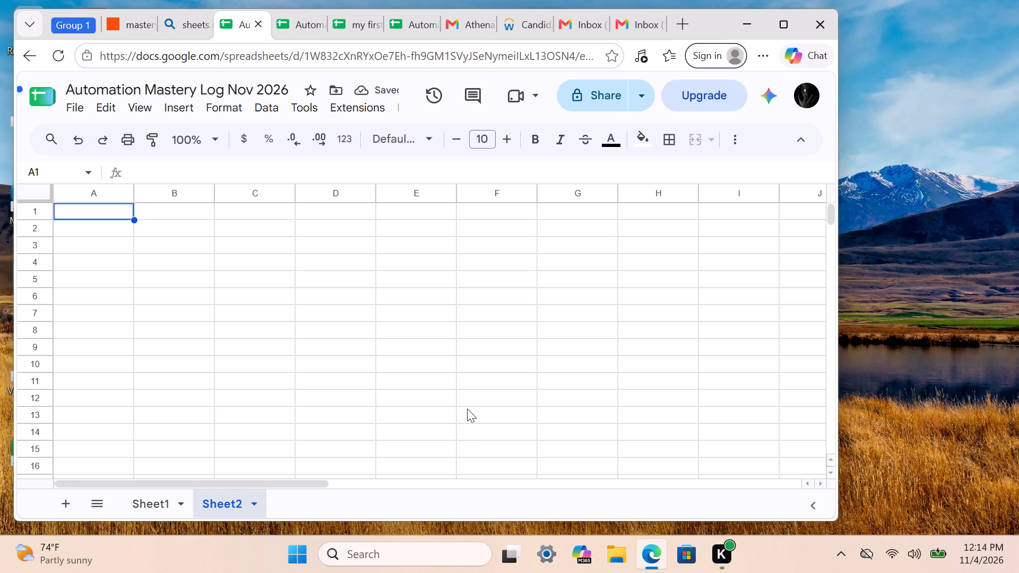
Reload the spreadsheet and look through Sheet2 and Sheet1 for newly logged email entries.
{"action": "key", "text": "F5"}
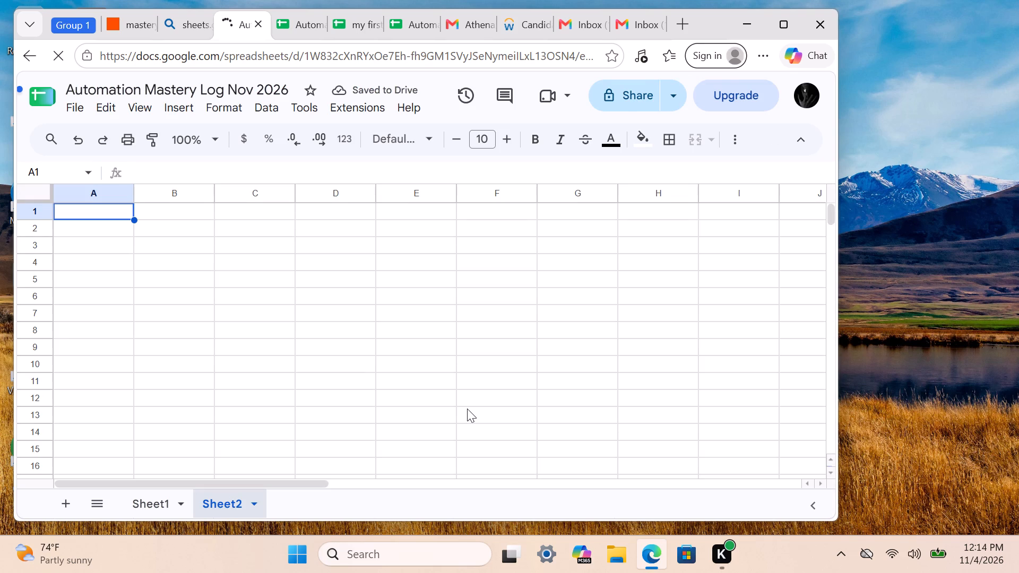
{"action": "scroll", "coordinate": [467, 409], "scroll_direction": "up", "scroll_amount": 2}
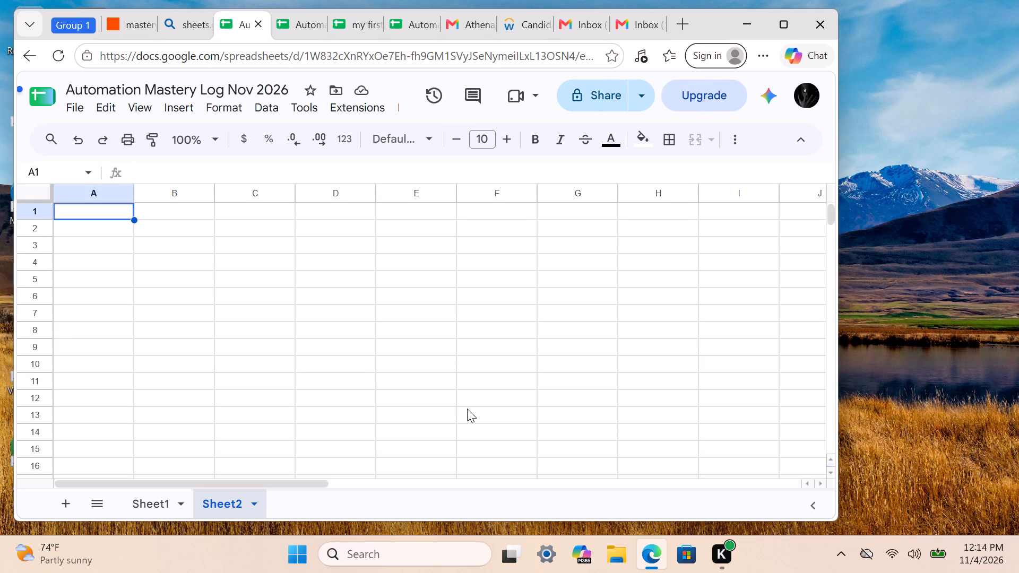
{"action": "scroll", "coordinate": [467, 409], "scroll_direction": "up", "scroll_amount": 1}
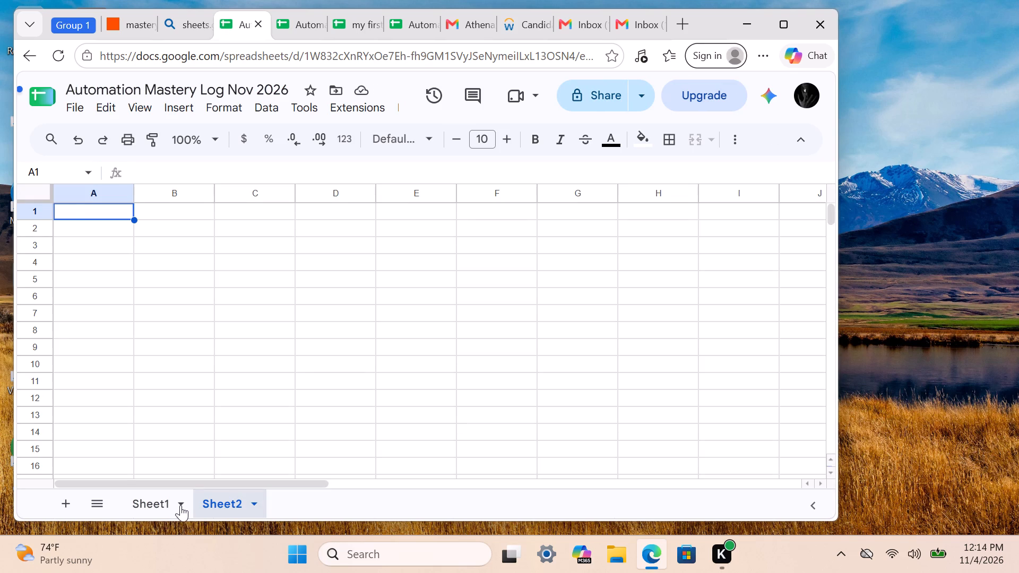
{"action": "left_click", "coordinate": [183, 502]}
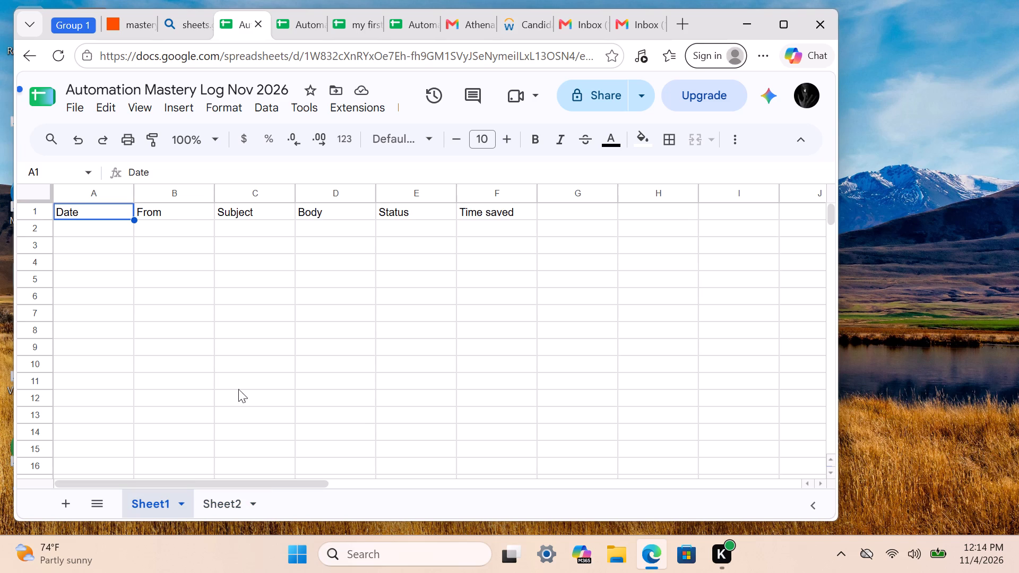
{"action": "scroll", "coordinate": [249, 361], "scroll_direction": "up", "scroll_amount": 3}
{"action": "scroll", "coordinate": [249, 361], "scroll_direction": "down", "scroll_amount": 3}
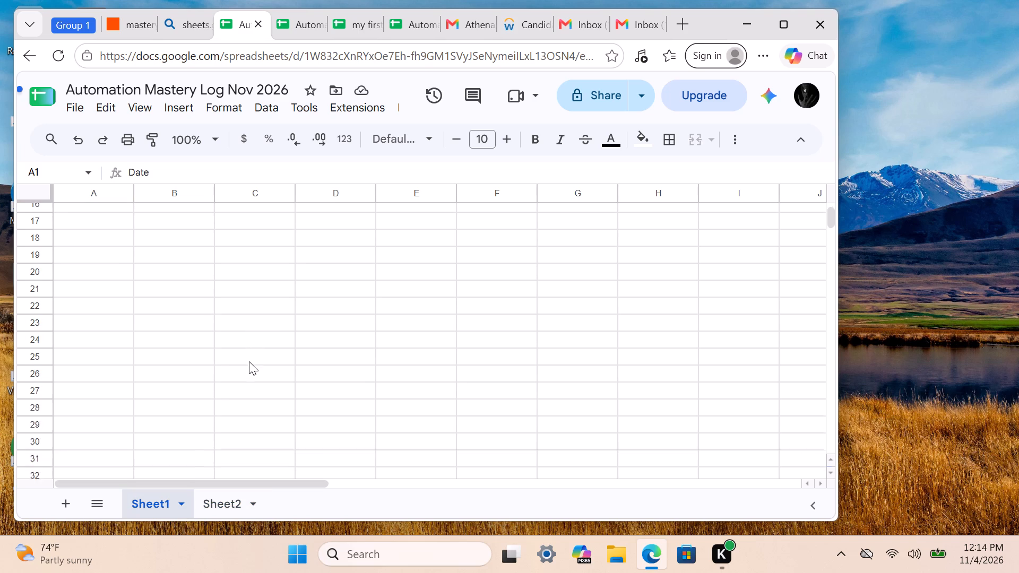
Review all comments on the Automation Mastery Log Nov 2026 spreadsheet and close the comments view.
{"action": "left_click", "coordinate": [470, 93]}
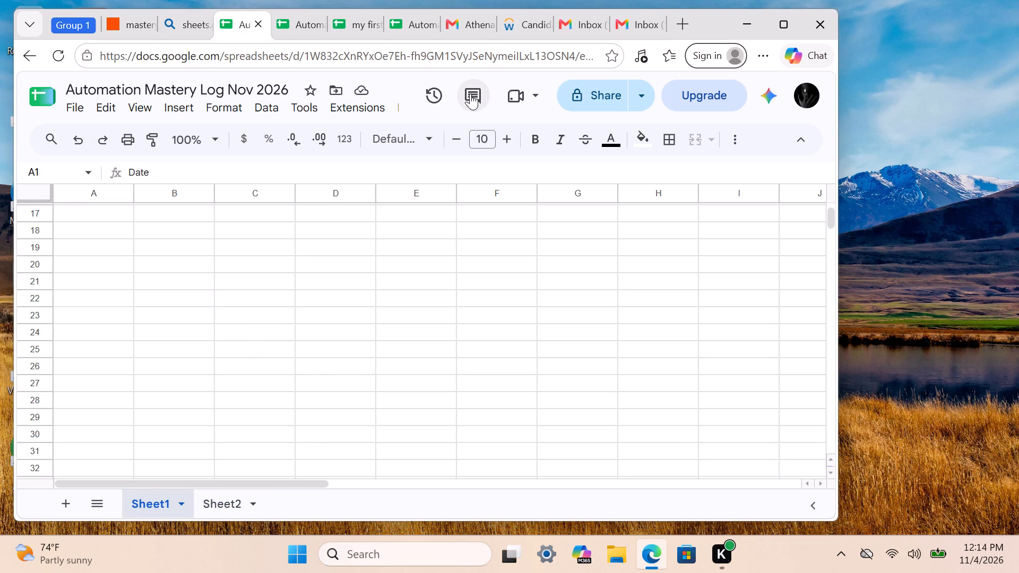
{"action": "scroll", "coordinate": [395, 293], "scroll_direction": "up", "scroll_amount": 4}
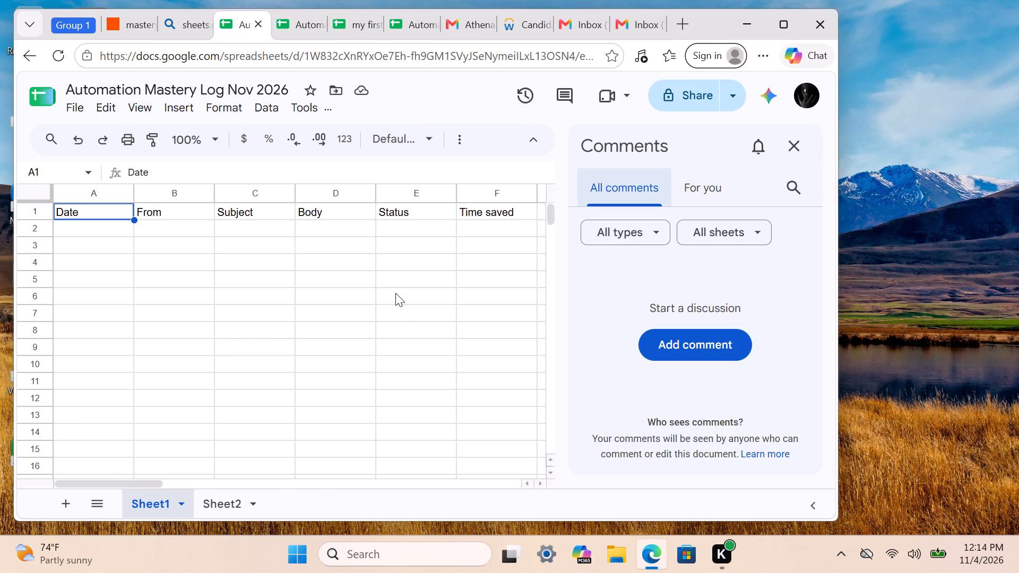
{"action": "scroll", "coordinate": [395, 293], "scroll_direction": "up", "scroll_amount": 3}
{"action": "left_click_drag", "start_coordinate": [448, 62], "coordinate": [512, 101]}
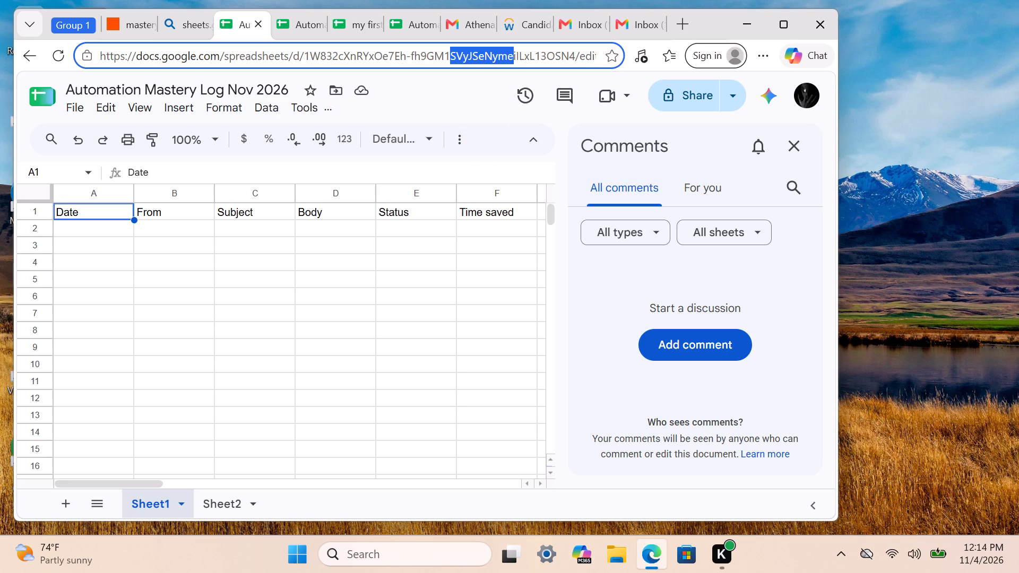
{"action": "left_click_drag", "start_coordinate": [512, 101], "coordinate": [430, 253]}
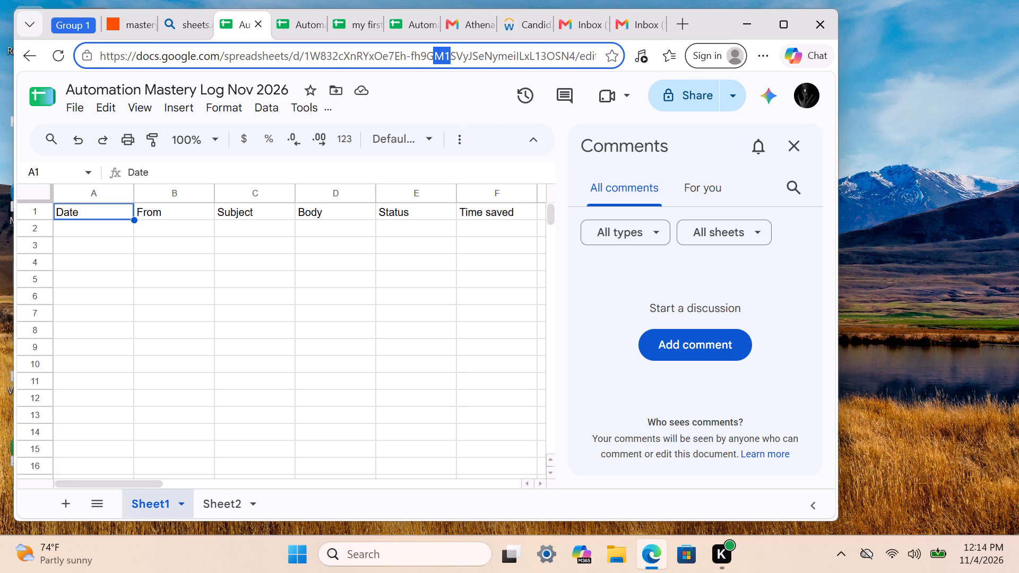
{"action": "left_click_drag", "start_coordinate": [430, 253], "coordinate": [442, 281]}
{"action": "left_click", "coordinate": [786, 143]}
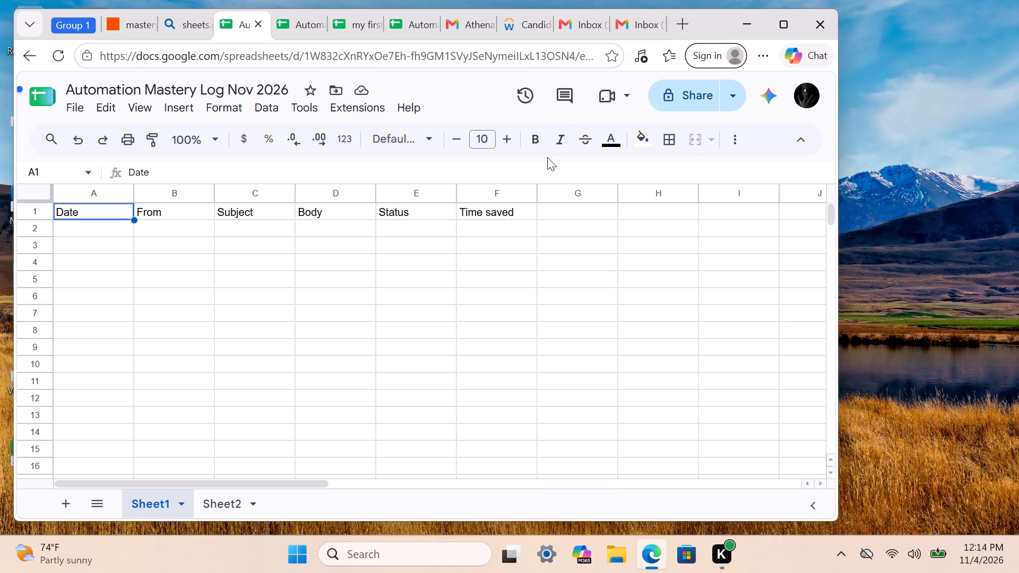
Open the spreadsheet's version history to examine its recent edits.
{"action": "left_click", "coordinate": [525, 103]}
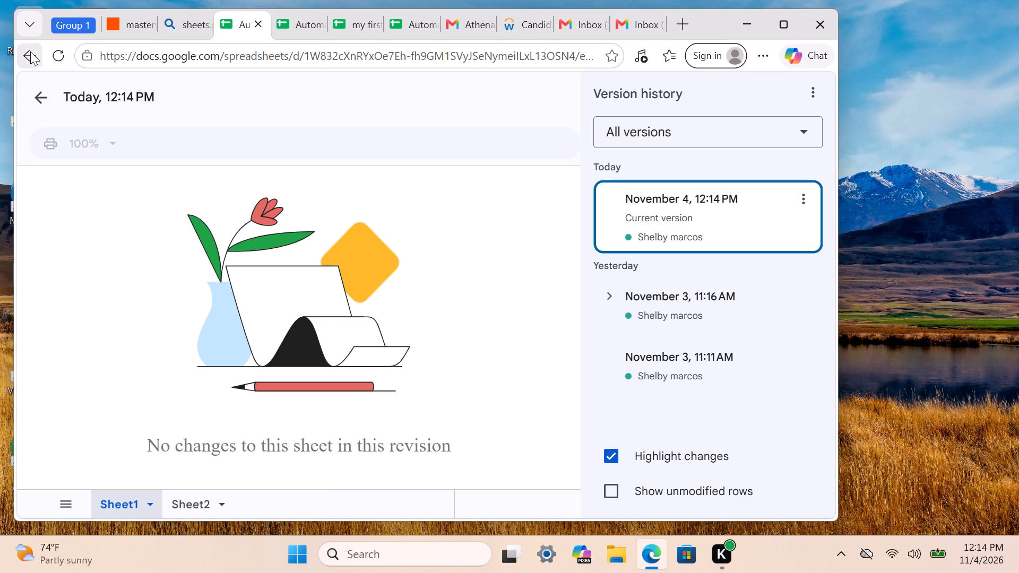
Exit the version history and return to the Automation Mastery Log Nov 2026 sheet.
{"action": "left_click", "coordinate": [32, 94]}
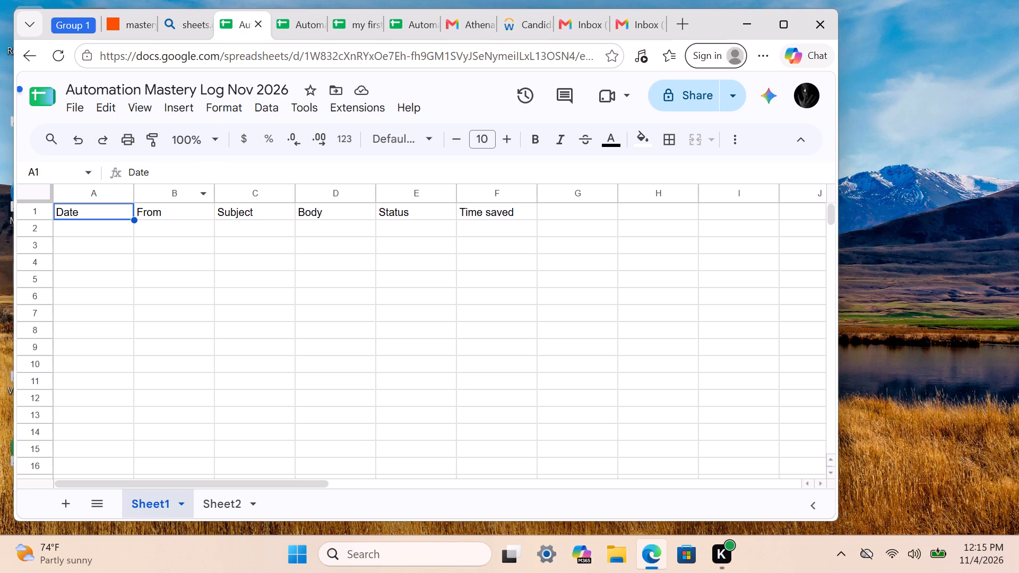
Check the top rows of the my first creation automation spreadsheet for logged emails and reload it.
{"action": "left_click", "coordinate": [364, 25]}
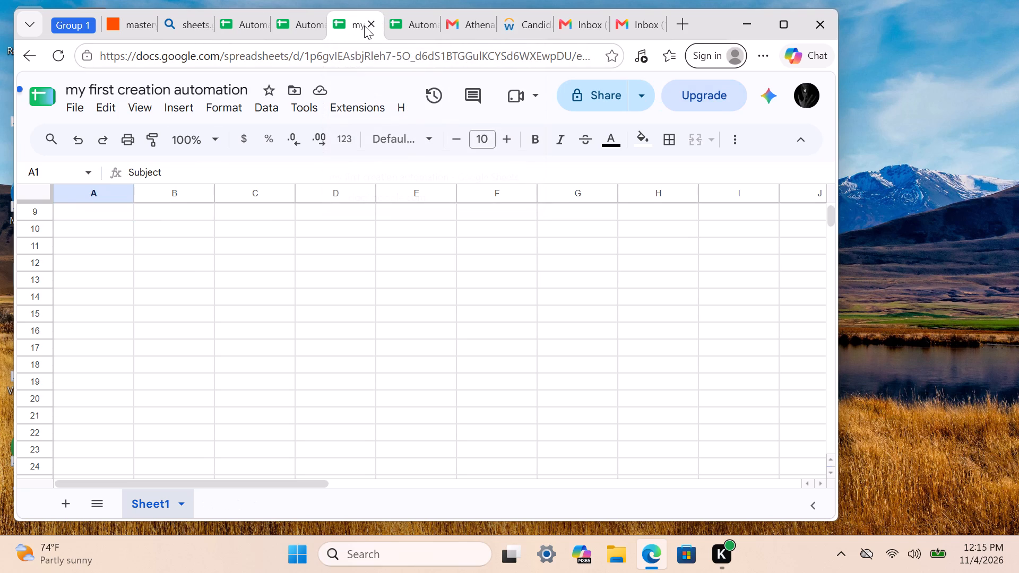
{"action": "scroll", "coordinate": [375, 252], "scroll_direction": "up", "scroll_amount": 3}
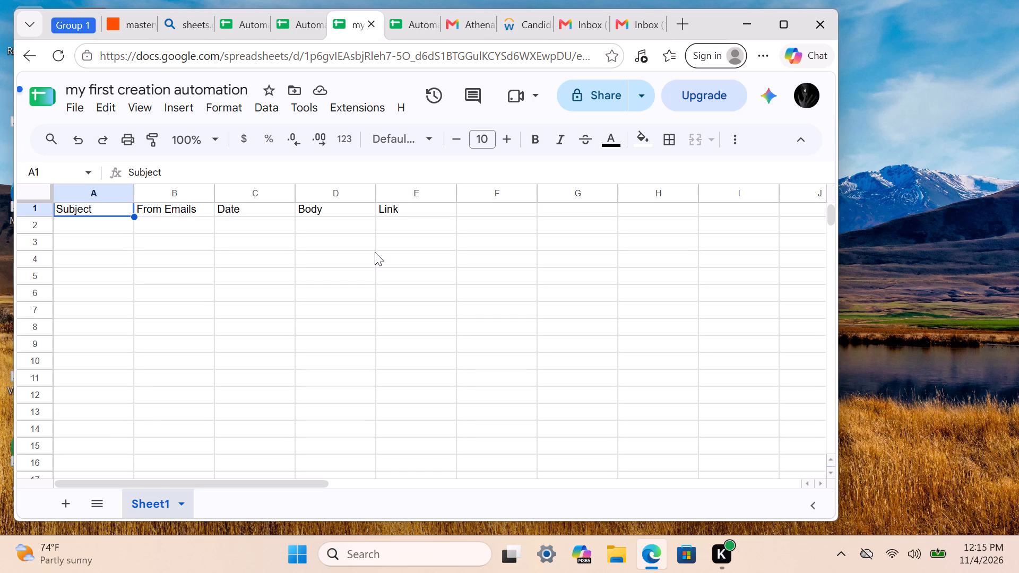
{"action": "scroll", "coordinate": [375, 252], "scroll_direction": "up", "scroll_amount": 2}
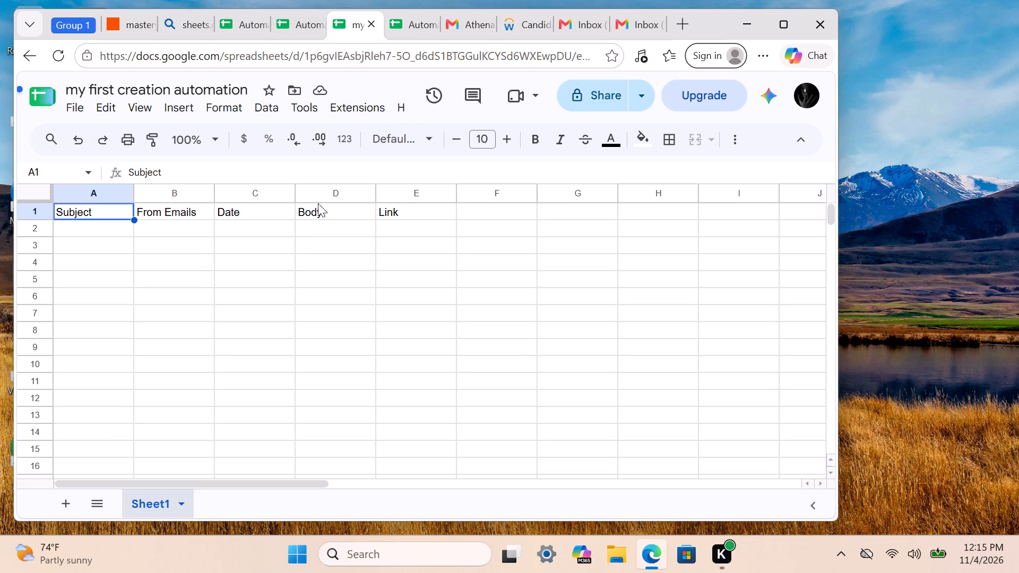
{"action": "key", "text": "F5"}
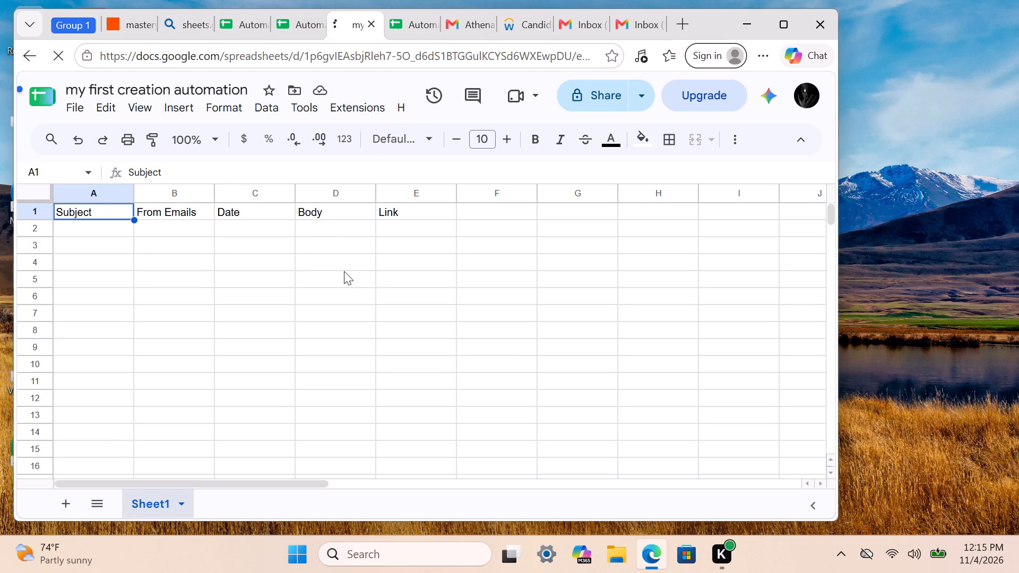
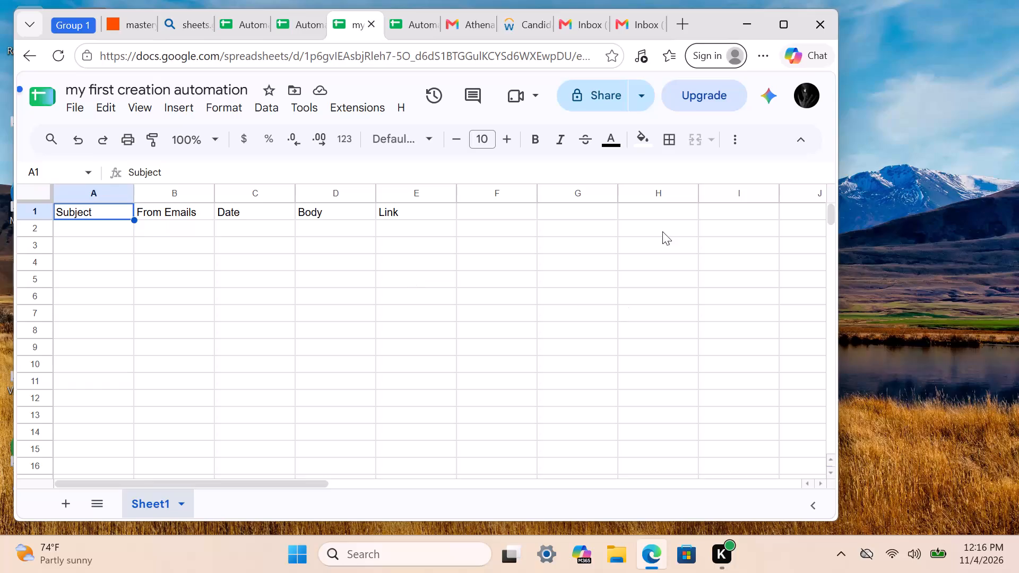
Open a new browser tab and search the web for "zaiper" to find the Zapier site.
{"action": "left_click", "coordinate": [688, 25]}
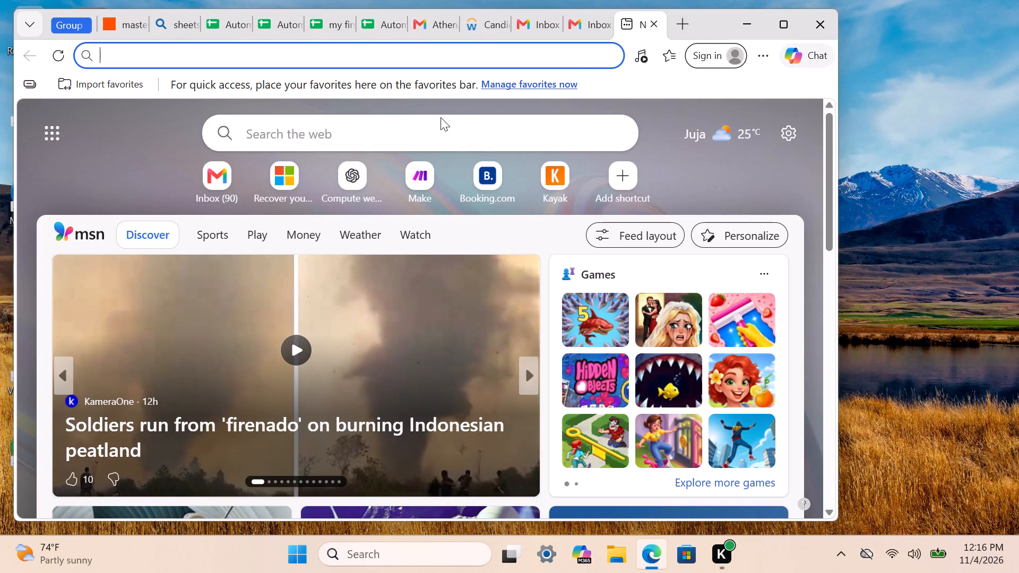
{"action": "left_click", "coordinate": [397, 137]}
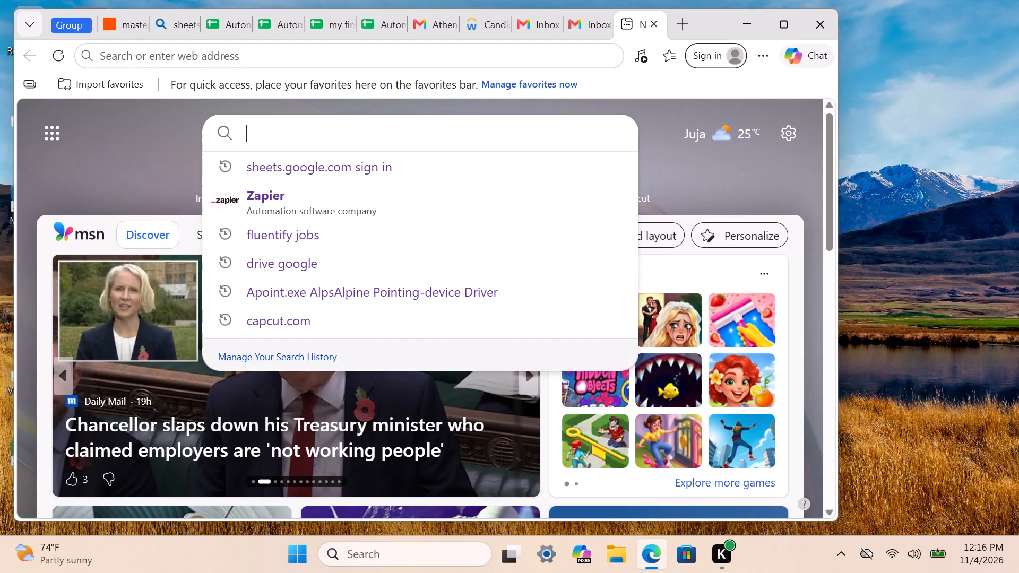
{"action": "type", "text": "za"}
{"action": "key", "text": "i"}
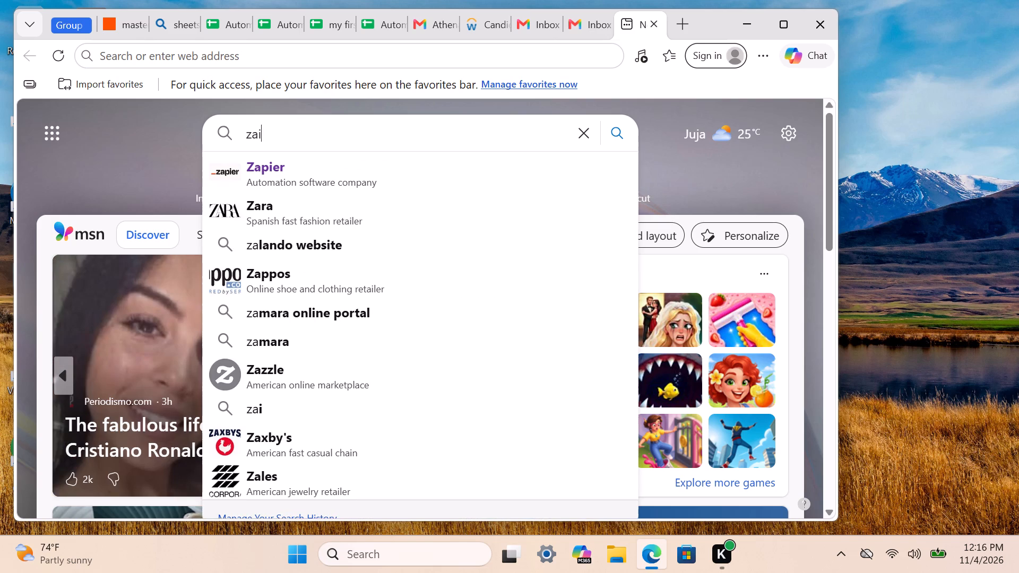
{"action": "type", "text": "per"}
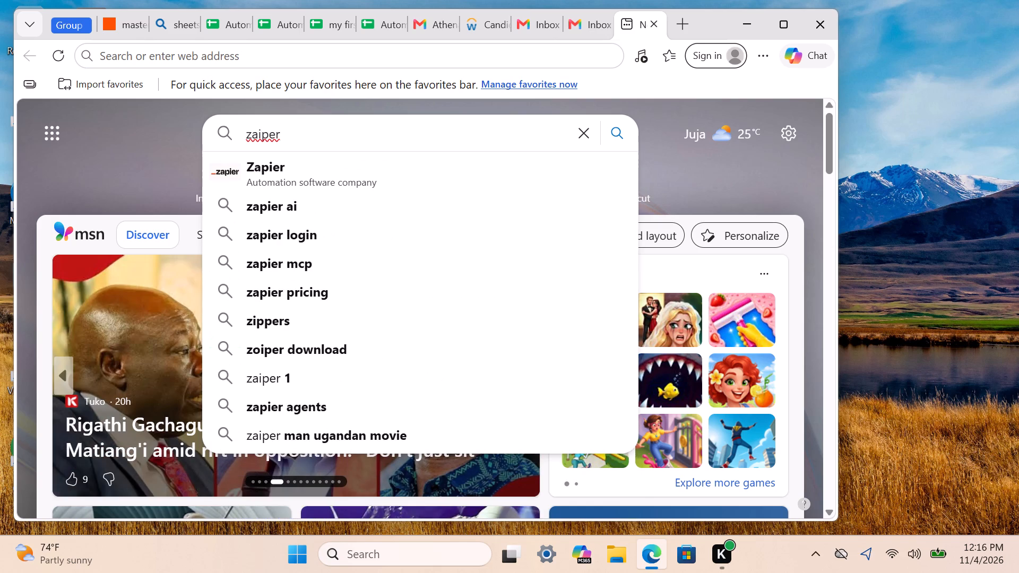
Complete the new tab page's web search query as zaiper.com to find the Zapier site.
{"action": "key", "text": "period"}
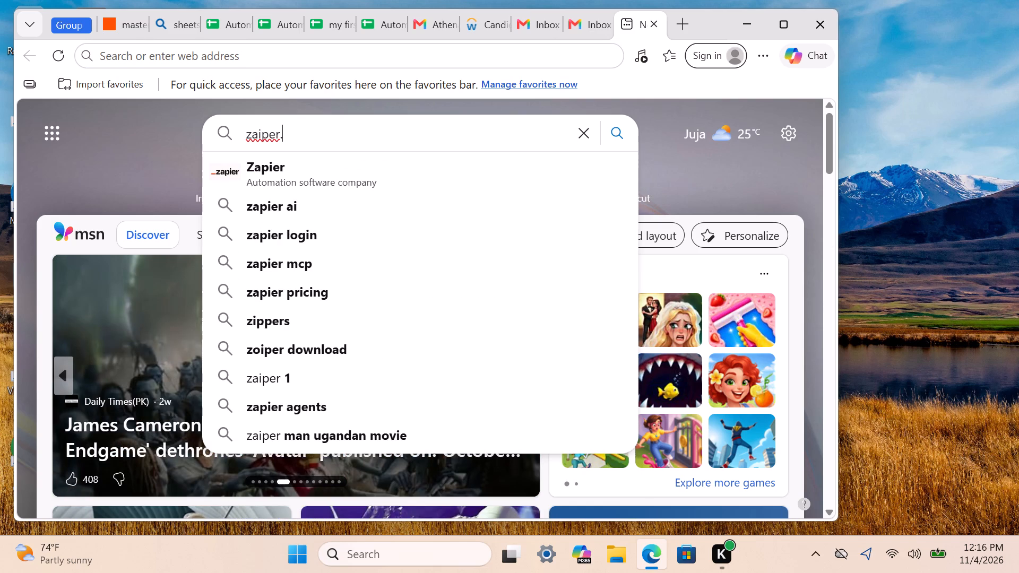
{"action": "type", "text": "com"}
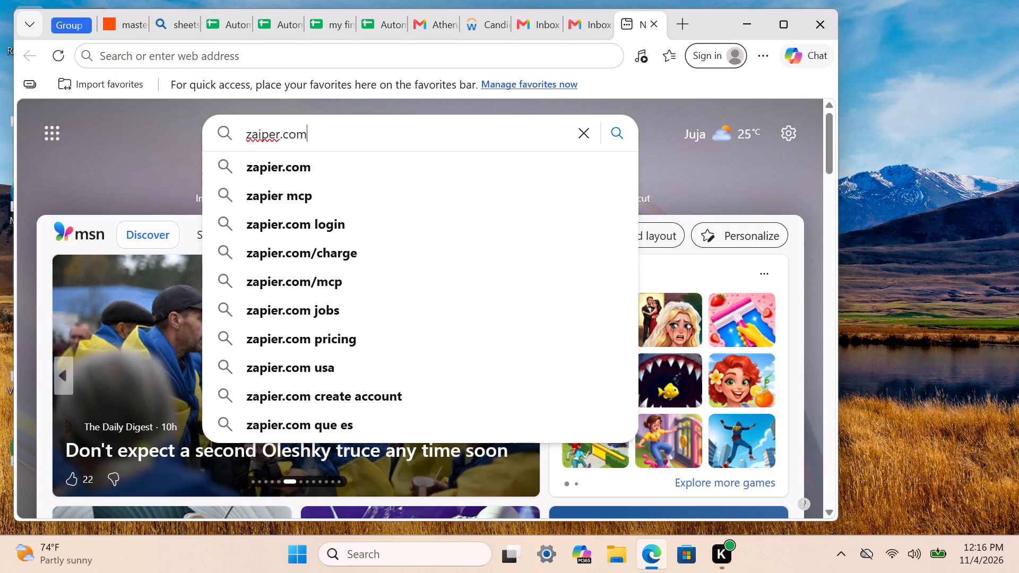
Run the suggested web search for zapier.com and look through the results for the Zapier page to open.
{"action": "left_click", "coordinate": [341, 175]}
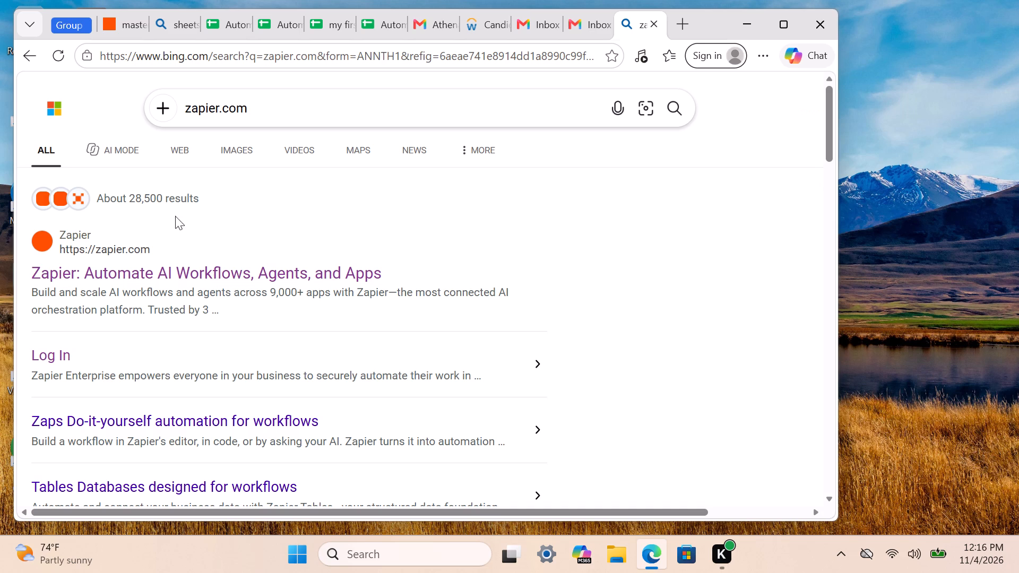
{"action": "scroll", "coordinate": [166, 223], "scroll_direction": "down", "scroll_amount": 2}
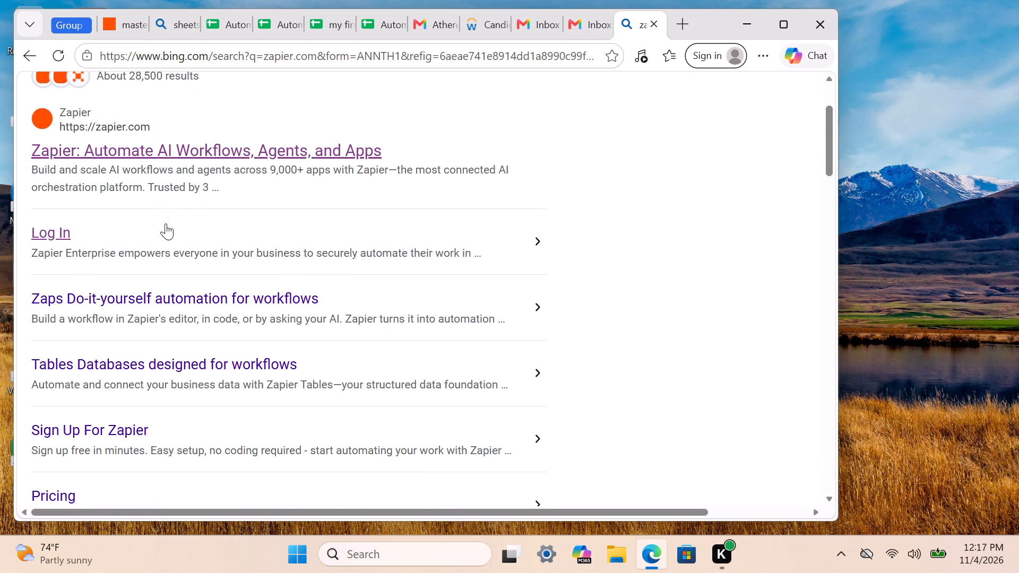
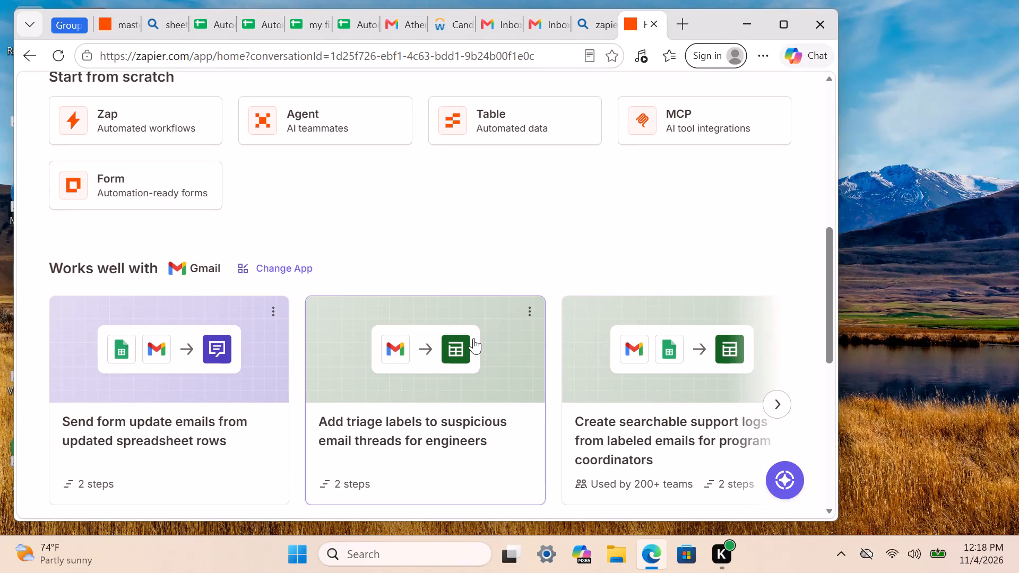
Open a new browser tab and begin a web search for the Zapier site with the letters za.
{"action": "left_click", "coordinate": [680, 28]}
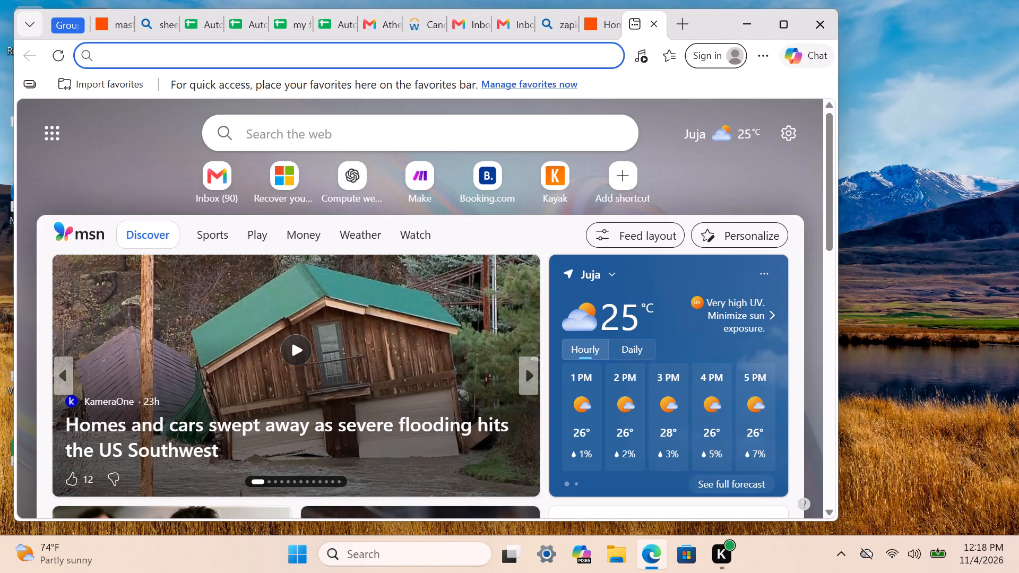
{"action": "left_click", "coordinate": [424, 149]}
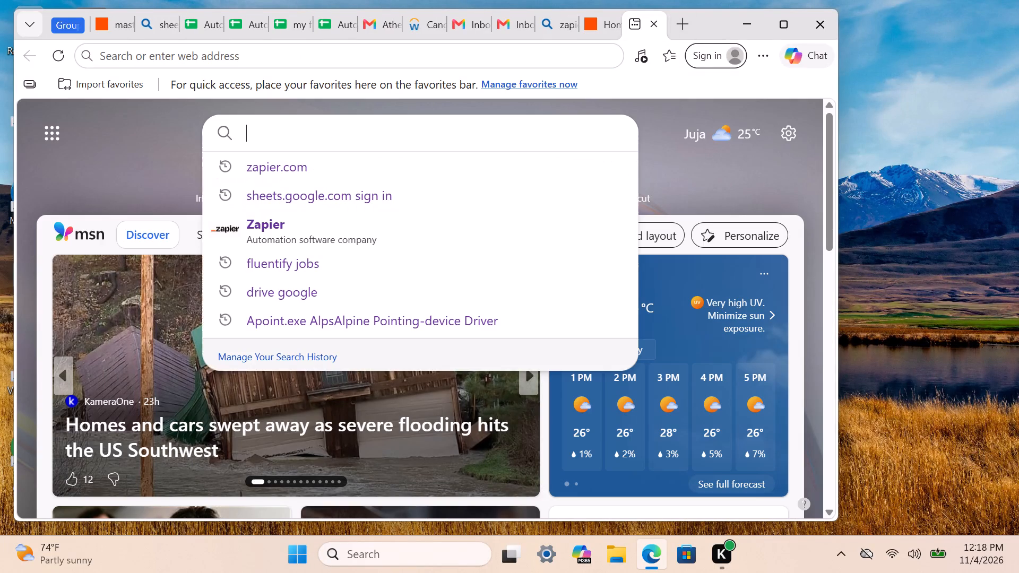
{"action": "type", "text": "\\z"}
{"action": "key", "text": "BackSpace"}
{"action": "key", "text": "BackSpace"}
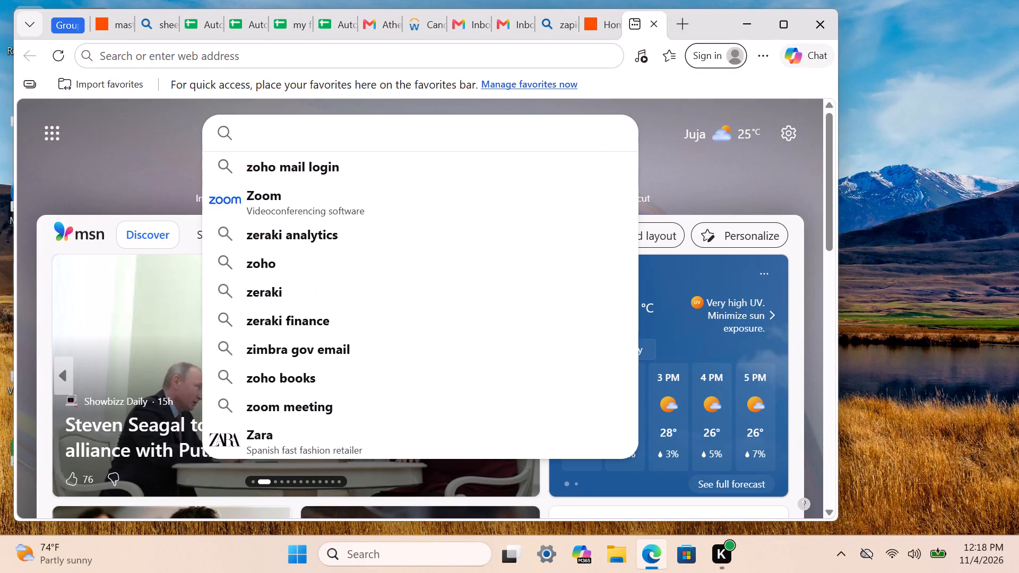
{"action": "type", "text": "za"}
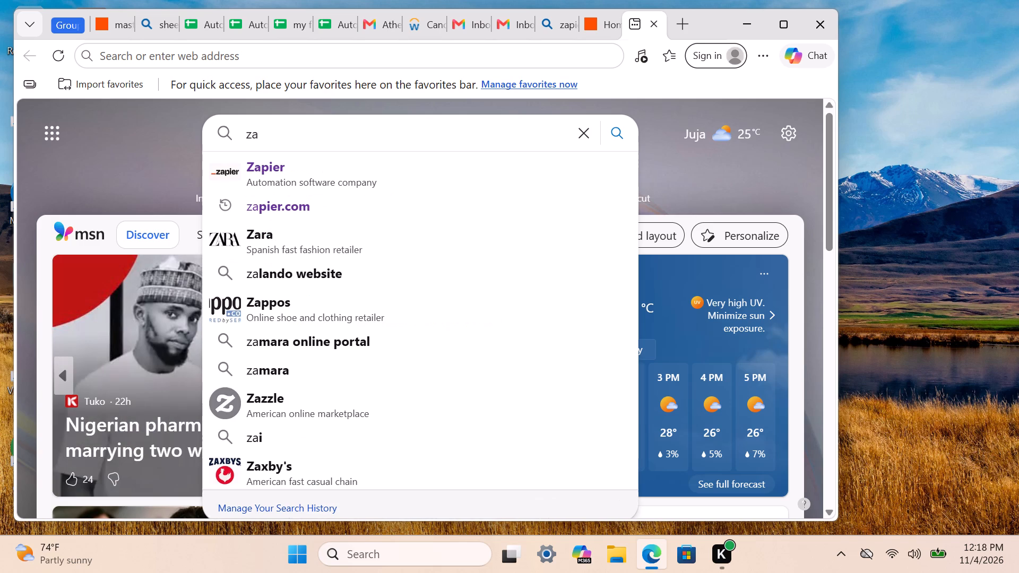
Extend the new tab page's search entry to zaiper.com/app/za to reach the Zapier app's zaps page.
{"action": "type", "text": "iper"}
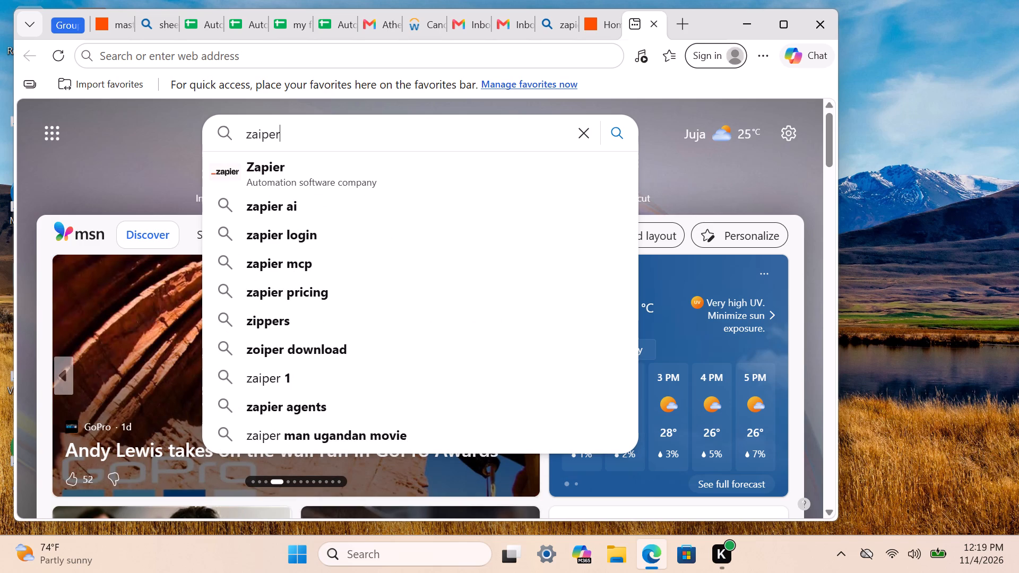
{"action": "type", "text": ".com"}
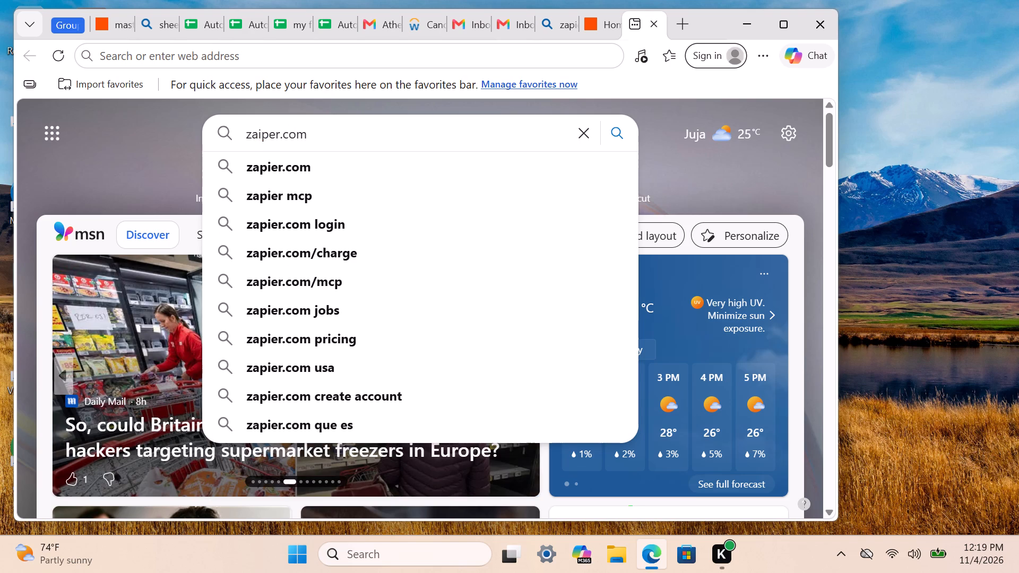
{"action": "key", "text": "slash"}
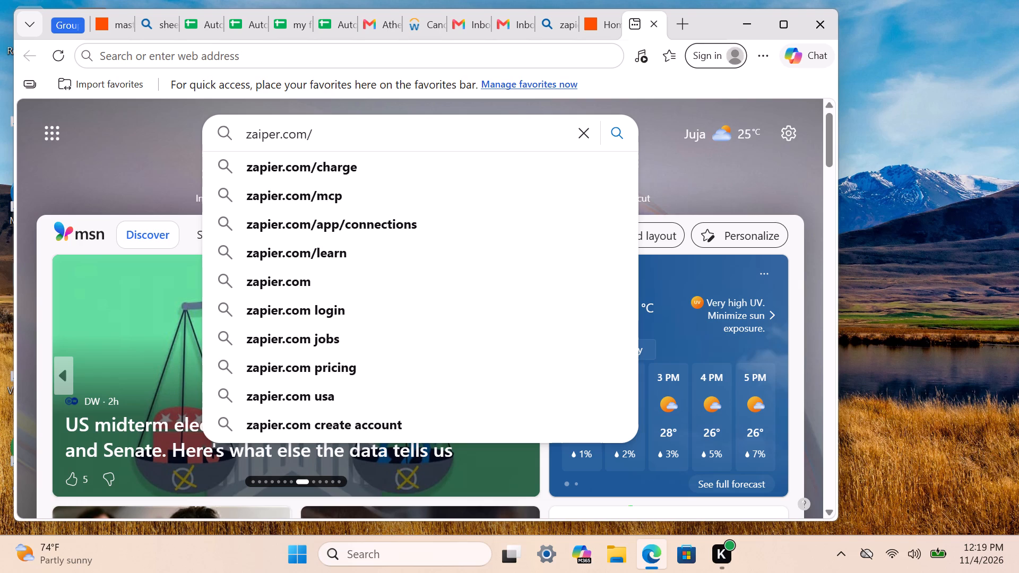
{"action": "type", "text": "app"}
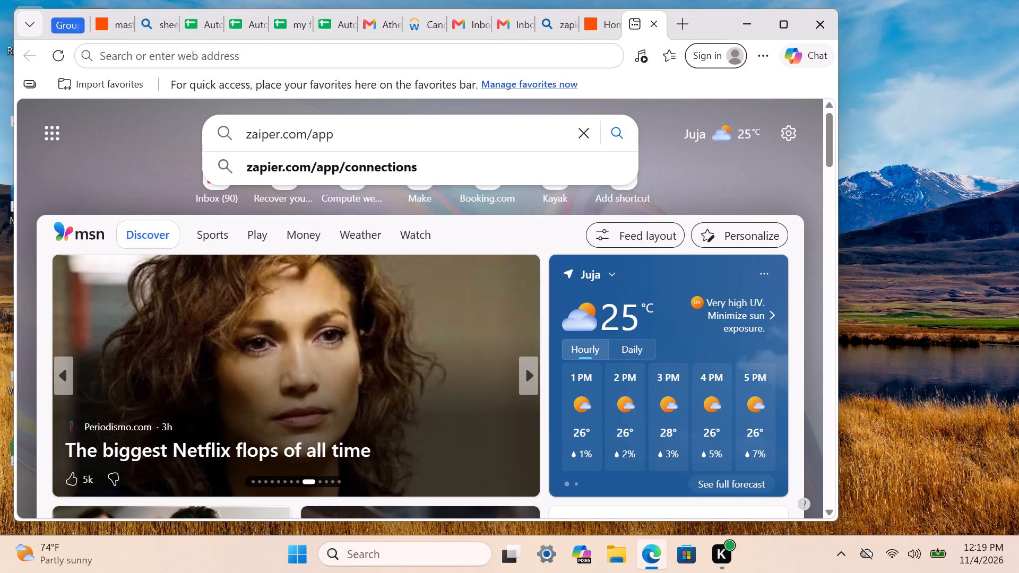
{"action": "key", "text": "slash"}
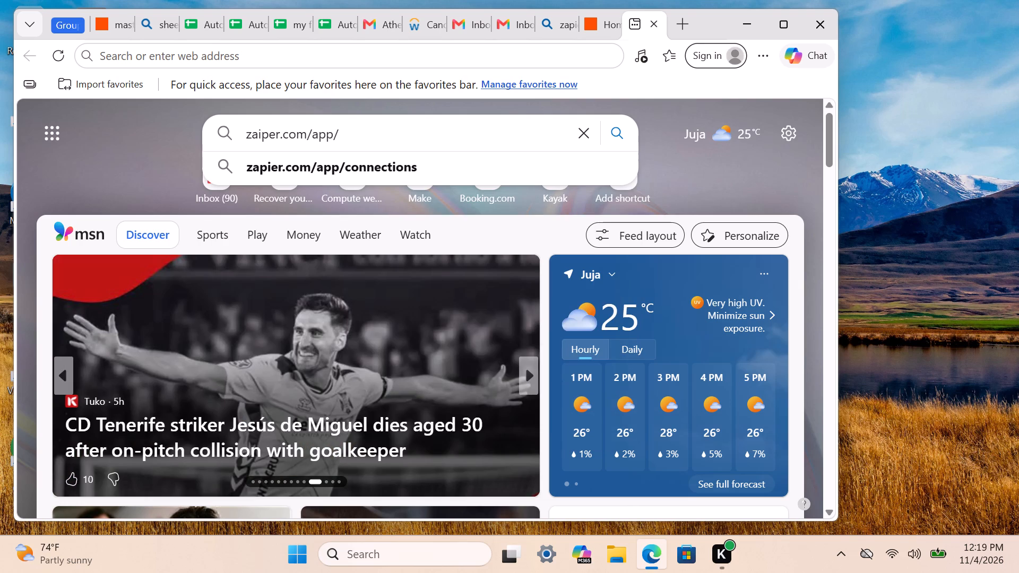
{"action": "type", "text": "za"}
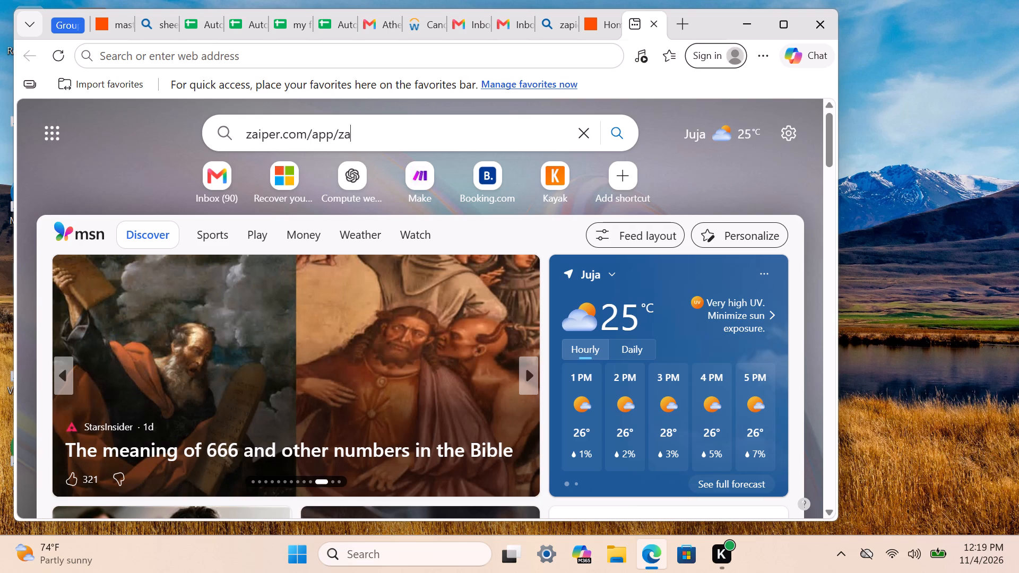
Complete the new tab page's entry as zaiper.com/app/zaps and run the web search for the Zapier zaps page.
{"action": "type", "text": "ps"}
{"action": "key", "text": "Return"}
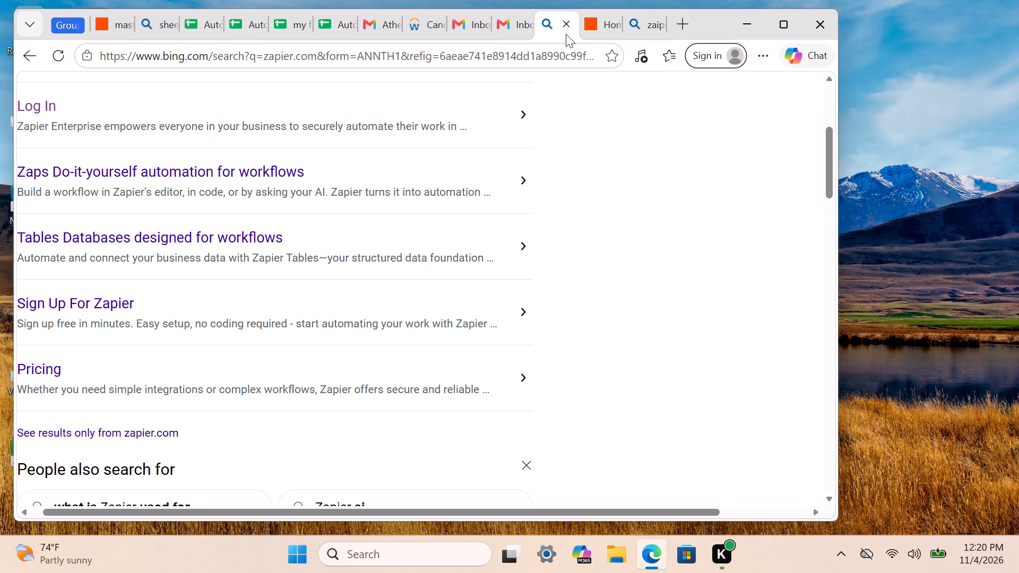
Replace the zapier.com search results page with the Zaps page at the copied link zapier.com/app/zaps.
{"action": "scroll", "coordinate": [566, 34], "scroll_direction": "up", "scroll_amount": 1}
{"action": "scroll", "coordinate": [614, 181], "scroll_direction": "up", "scroll_amount": 8}
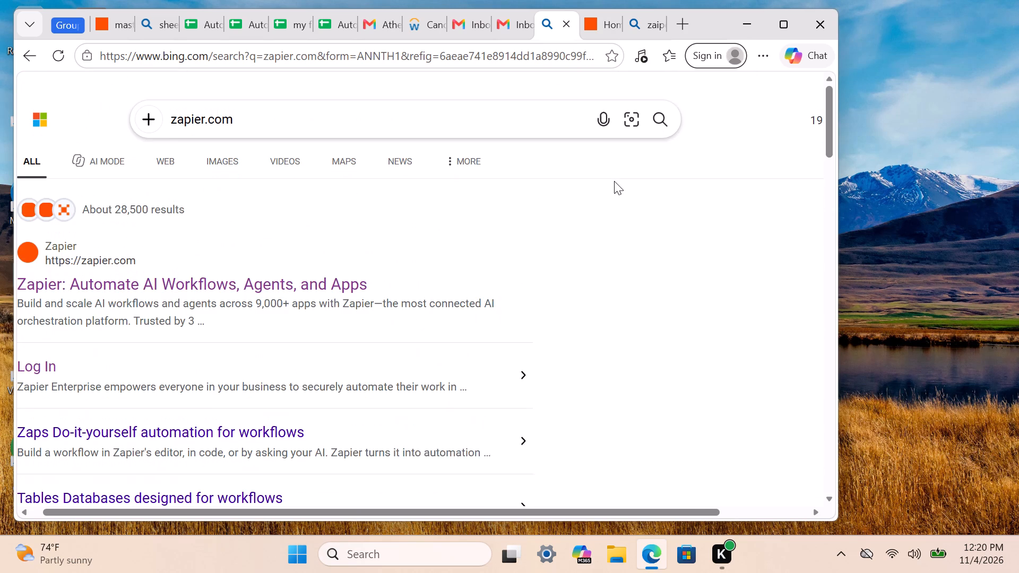
{"action": "left_click", "coordinate": [586, 53]}
{"action": "key", "text": "Delete"}
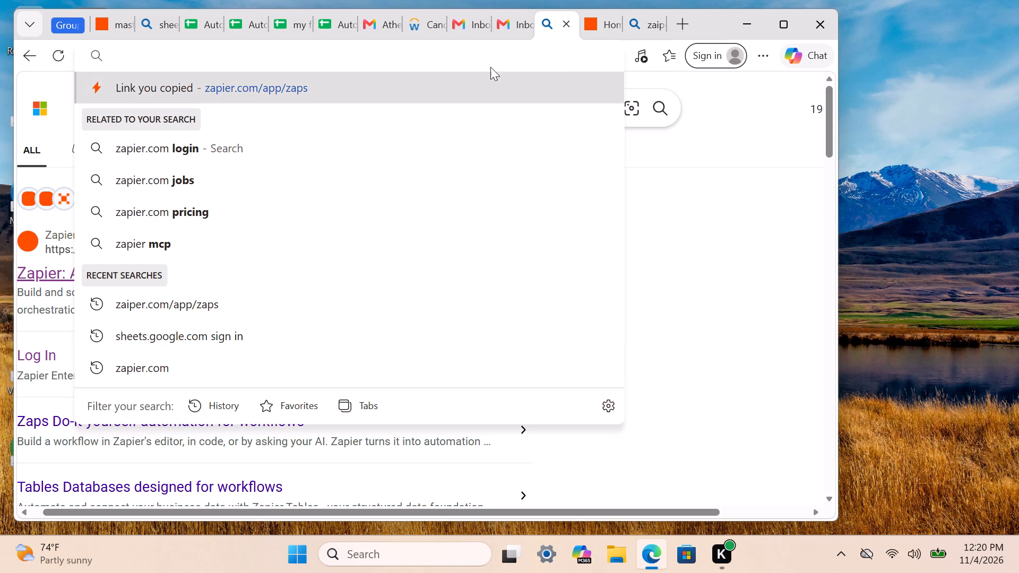
{"action": "left_click", "coordinate": [311, 94]}
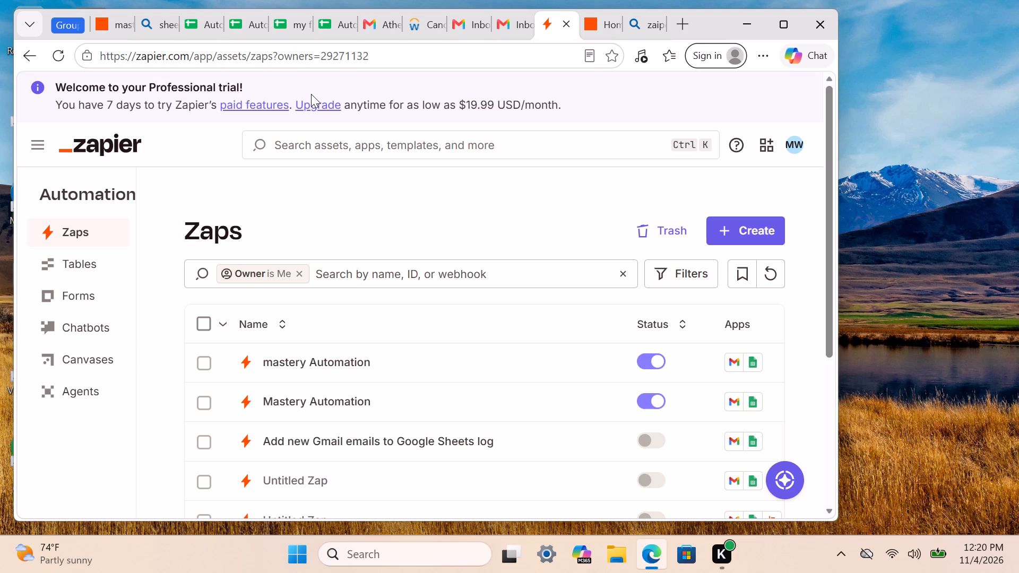
Examine the full list of owned Zaps, checking each one's name, status and connected apps.
{"action": "scroll", "coordinate": [311, 94], "scroll_direction": "down", "scroll_amount": 1}
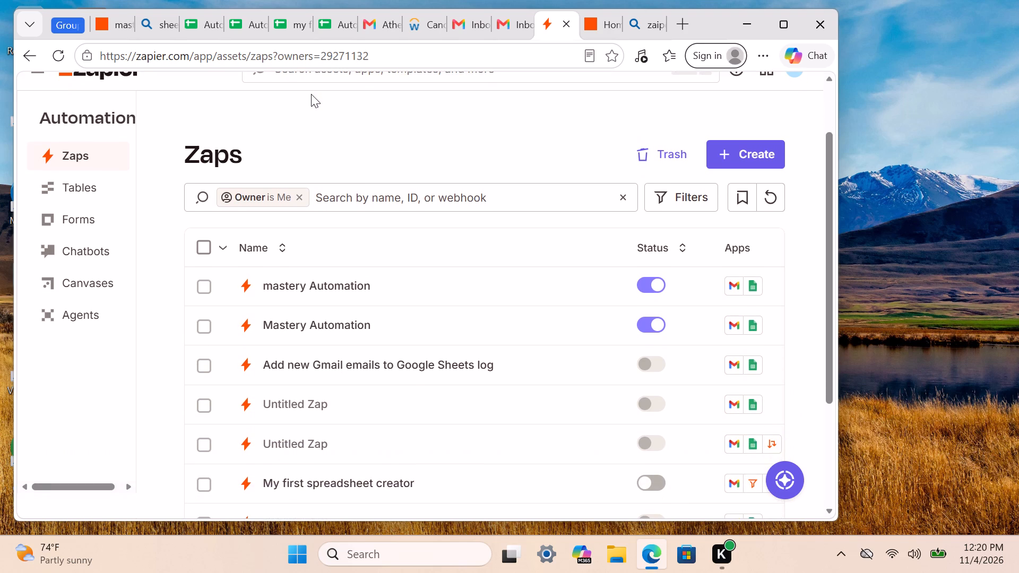
{"action": "scroll", "coordinate": [311, 94], "scroll_direction": "down", "scroll_amount": 2}
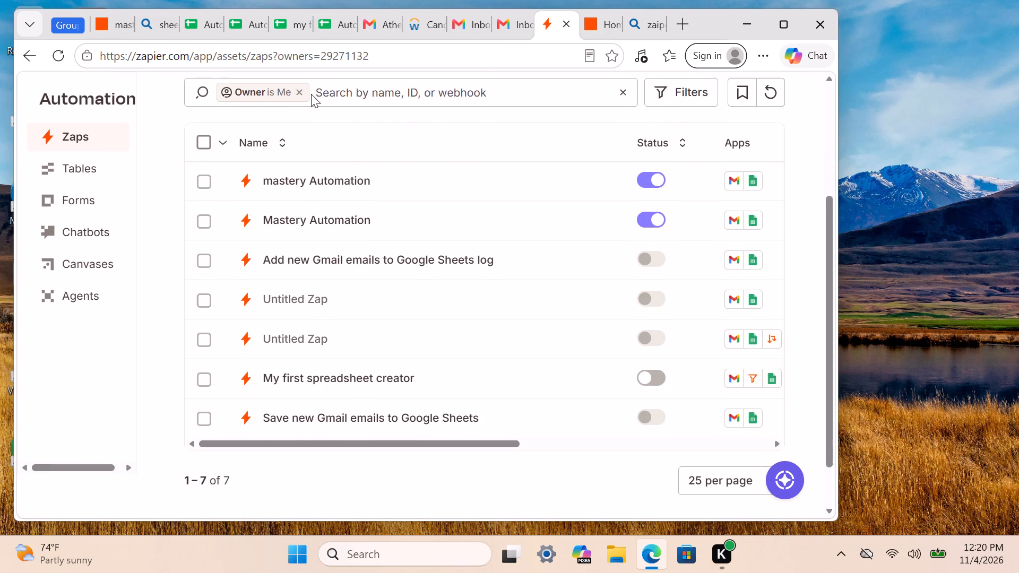
{"action": "scroll", "coordinate": [311, 94], "scroll_direction": "down", "scroll_amount": 1}
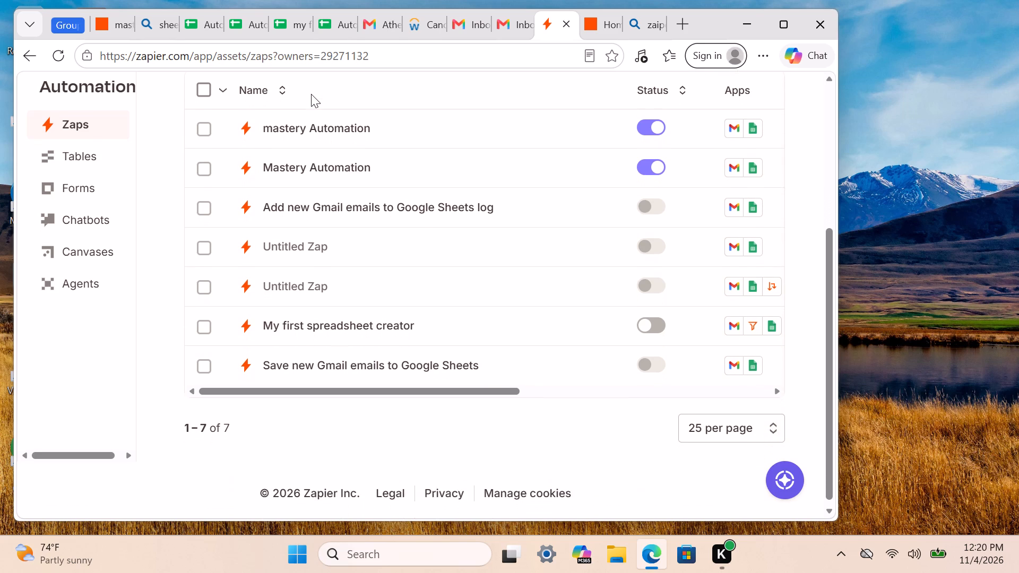
{"action": "scroll", "coordinate": [311, 94], "scroll_direction": "down", "scroll_amount": 1}
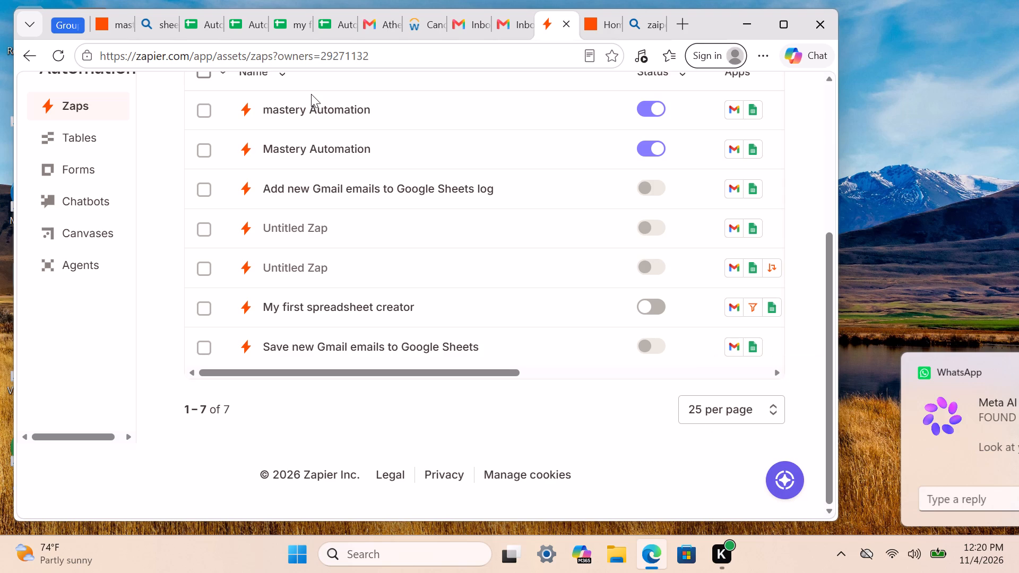
{"action": "scroll", "coordinate": [311, 94], "scroll_direction": "down", "scroll_amount": 1}
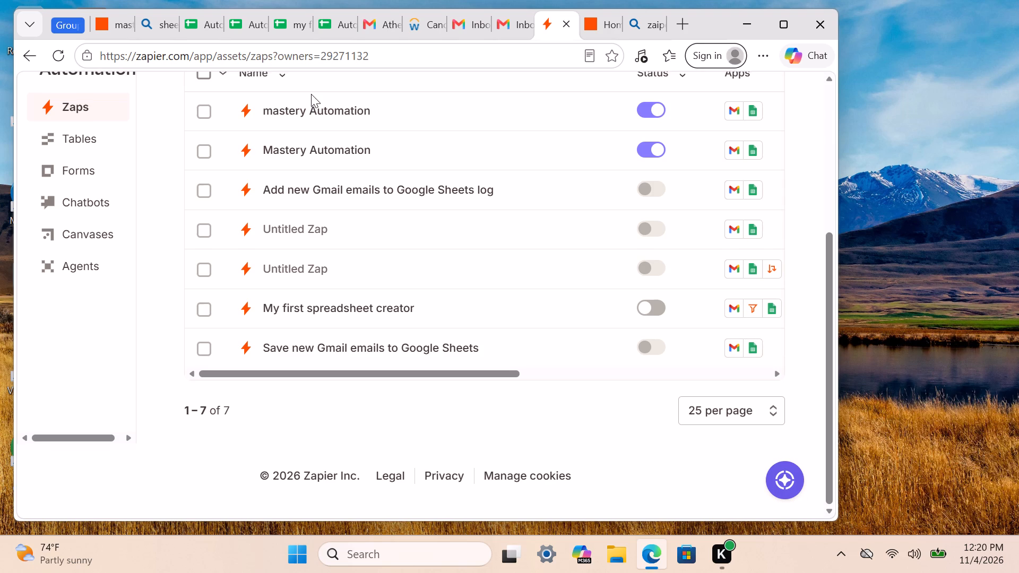
{"action": "scroll", "coordinate": [311, 94], "scroll_direction": "up", "scroll_amount": 1}
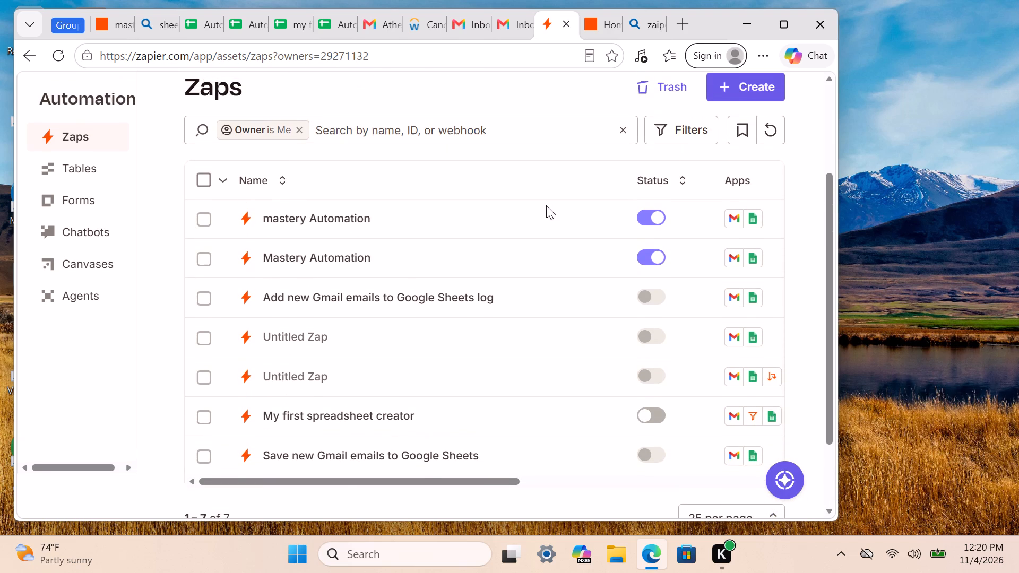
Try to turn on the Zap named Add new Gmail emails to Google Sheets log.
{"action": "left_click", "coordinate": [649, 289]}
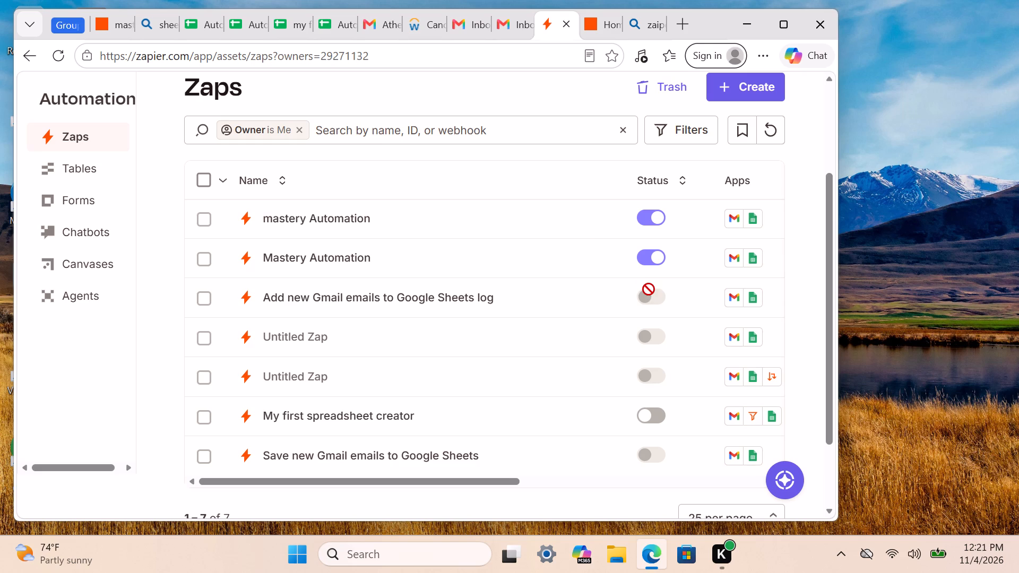
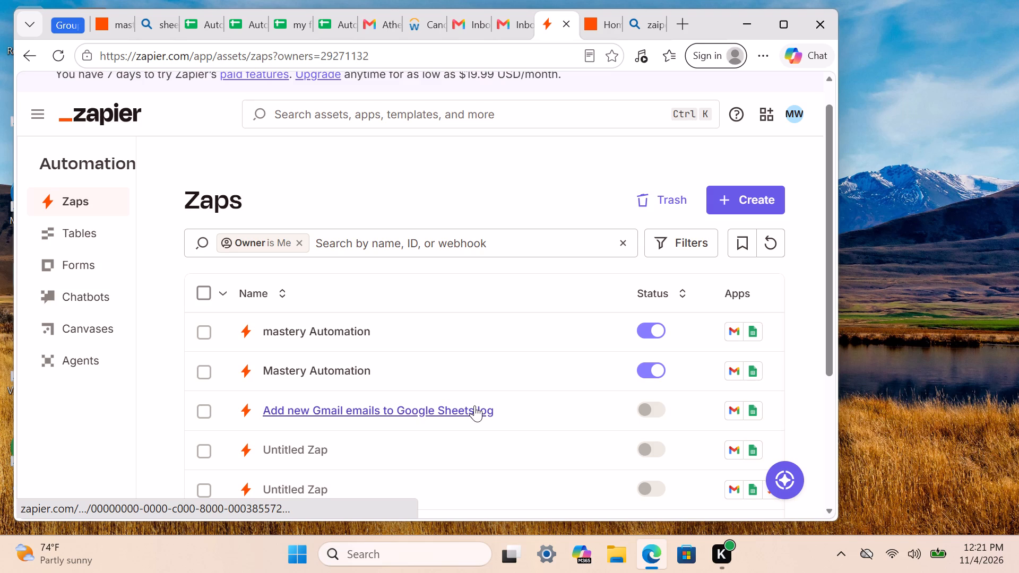
Open the Zap named Add new Gmail emails to Google Sheets log from the Zaps list.
{"action": "double_click", "coordinate": [474, 405]}
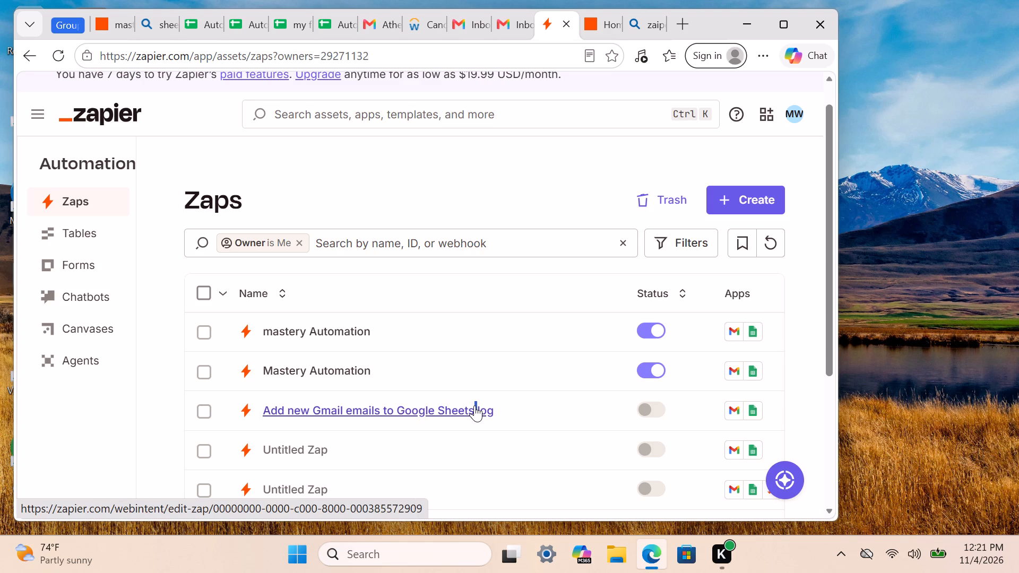
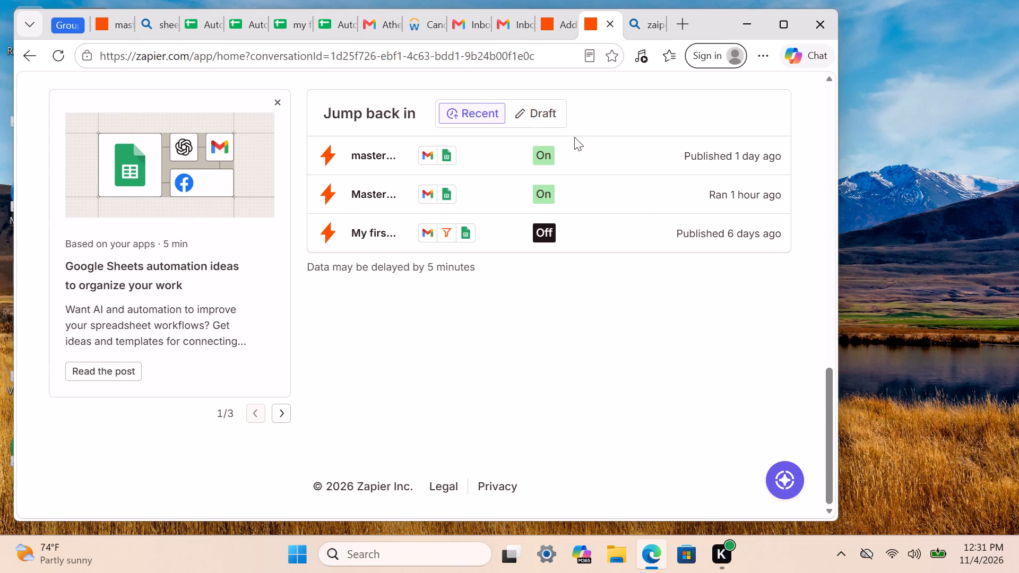
Open the recently published Gmail-to-Google-Sheets Zap beginning with "master" from the Jump back in list in the Zap editor.
{"action": "left_click", "coordinate": [572, 150]}
{"action": "left_click", "coordinate": [387, 150]}
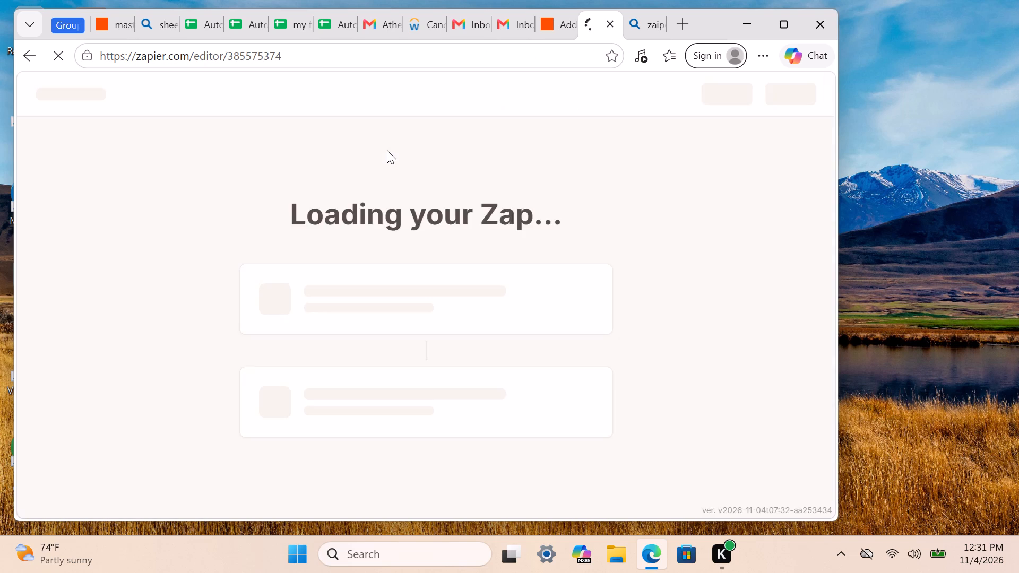
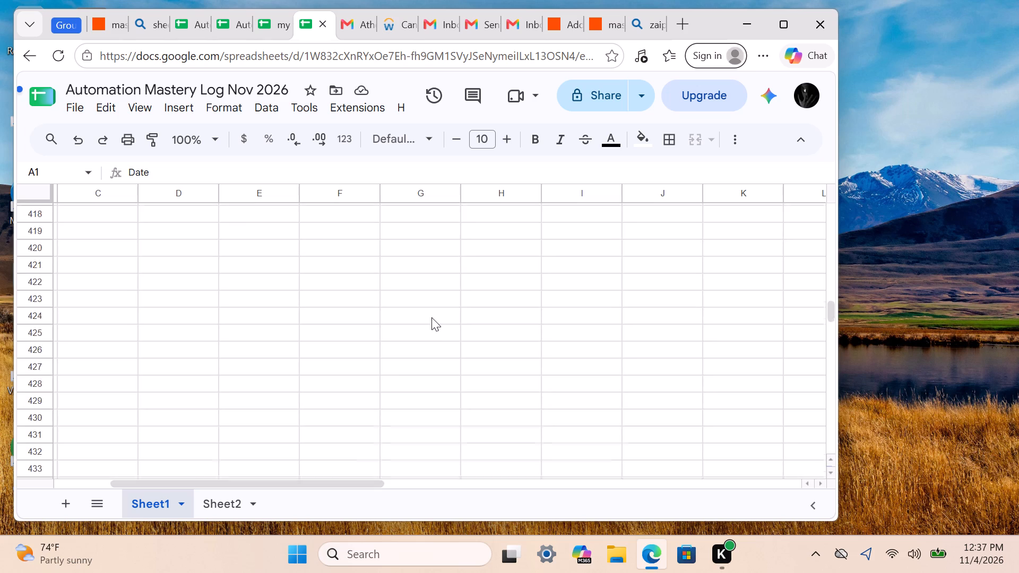
Examine the rows of Sheet1 in the Automation Mastery Log Nov 2026 spreadsheet for newly logged entries.
{"action": "scroll", "coordinate": [431, 317], "scroll_direction": "down", "scroll_amount": 8}
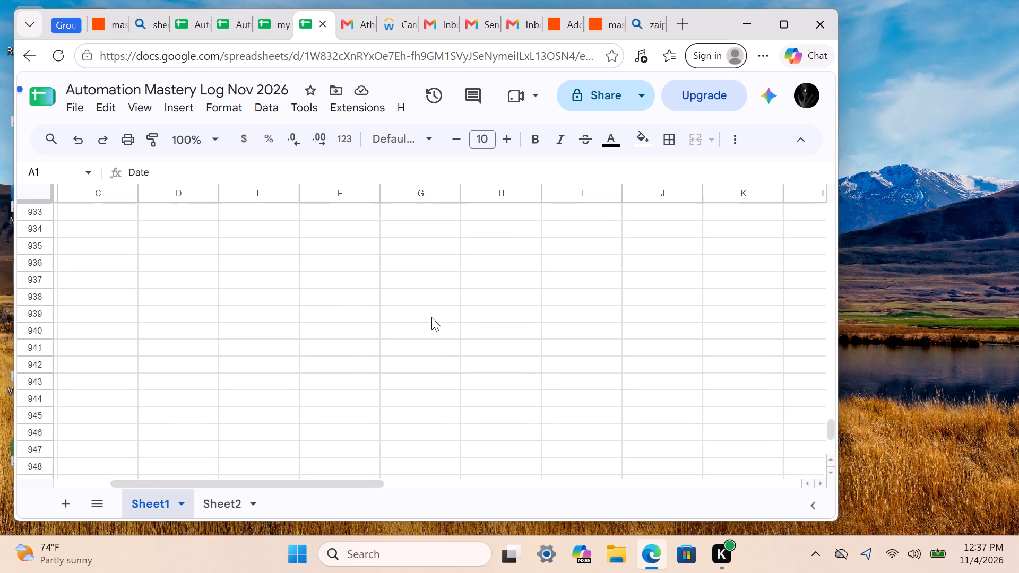
{"action": "scroll", "coordinate": [431, 317], "scroll_direction": "down", "scroll_amount": 3}
{"action": "scroll", "coordinate": [431, 317], "scroll_direction": "up", "scroll_amount": 2}
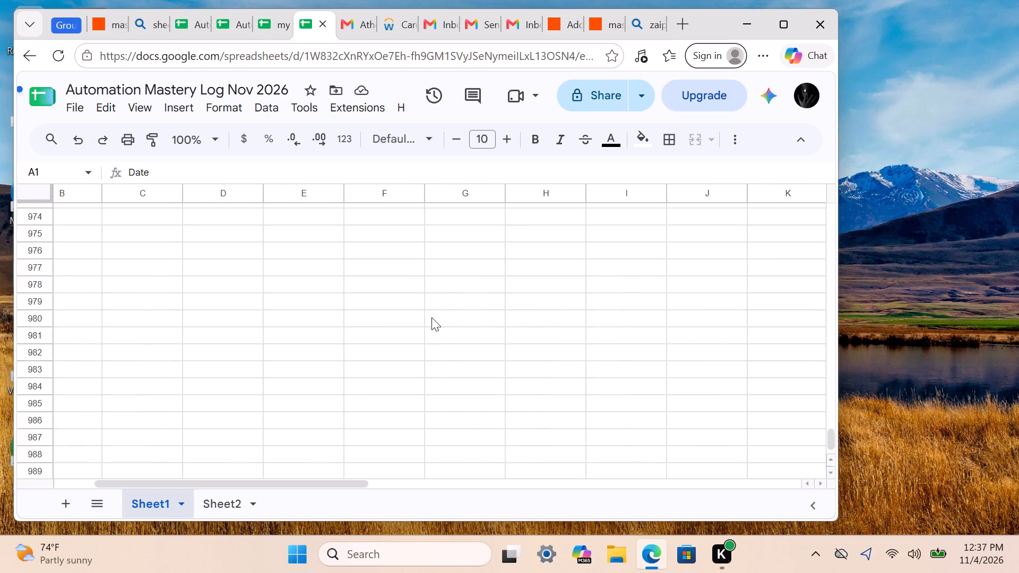
{"action": "scroll", "coordinate": [431, 317], "scroll_direction": "up", "scroll_amount": 9}
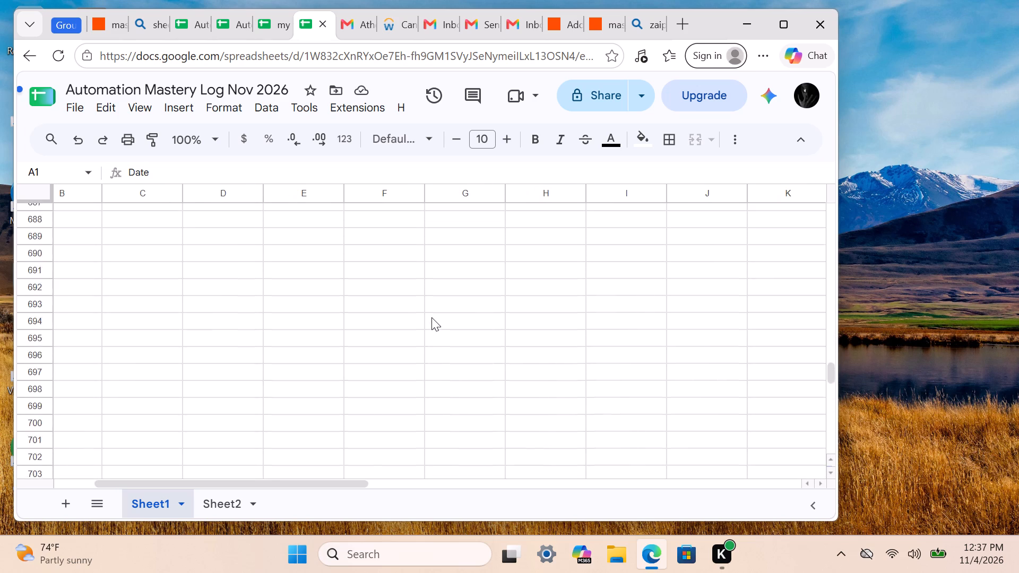
{"action": "scroll", "coordinate": [431, 317], "scroll_direction": "up", "scroll_amount": 9}
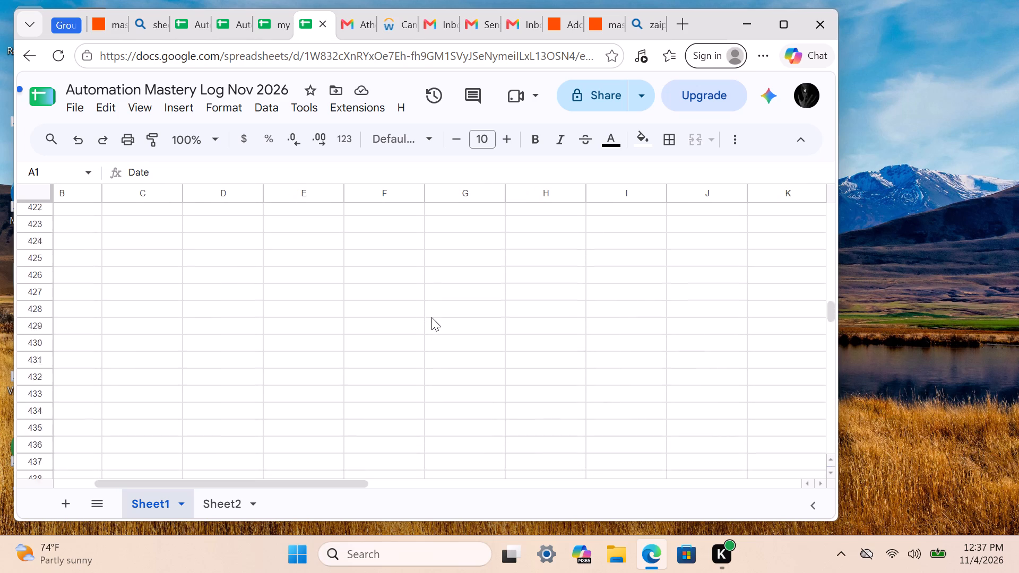
{"action": "scroll", "coordinate": [431, 317], "scroll_direction": "up", "scroll_amount": 12}
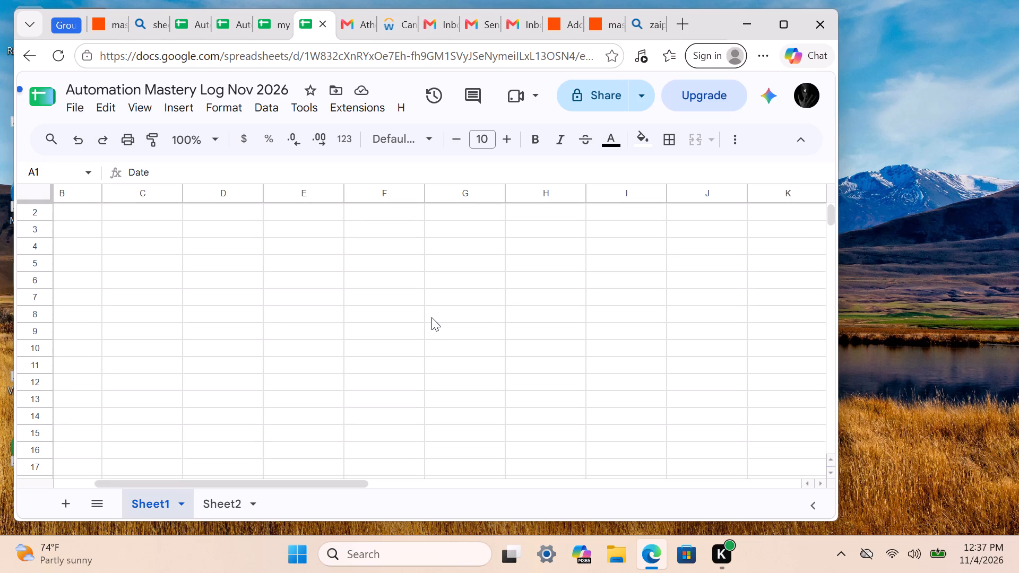
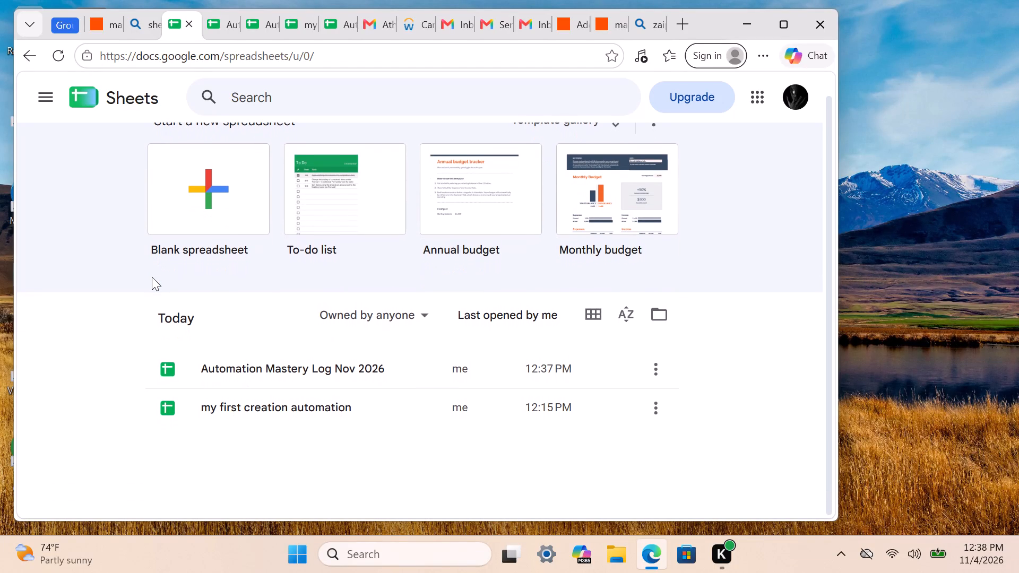
Open the Google Sheets settings from the spreadsheet home page.
{"action": "scroll", "coordinate": [152, 277], "scroll_direction": "right", "scroll_amount": 1}
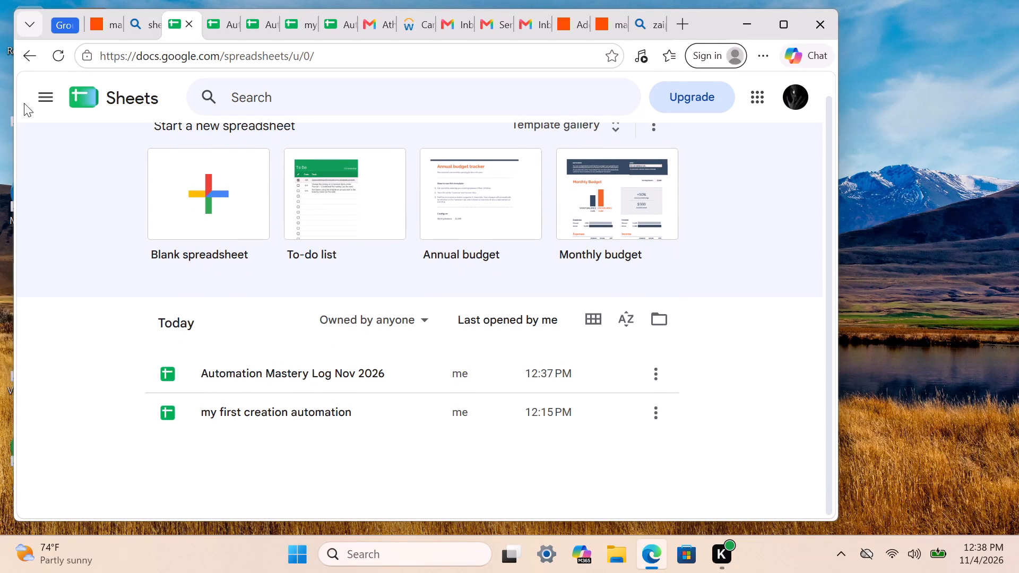
{"action": "left_click", "coordinate": [63, 103]}
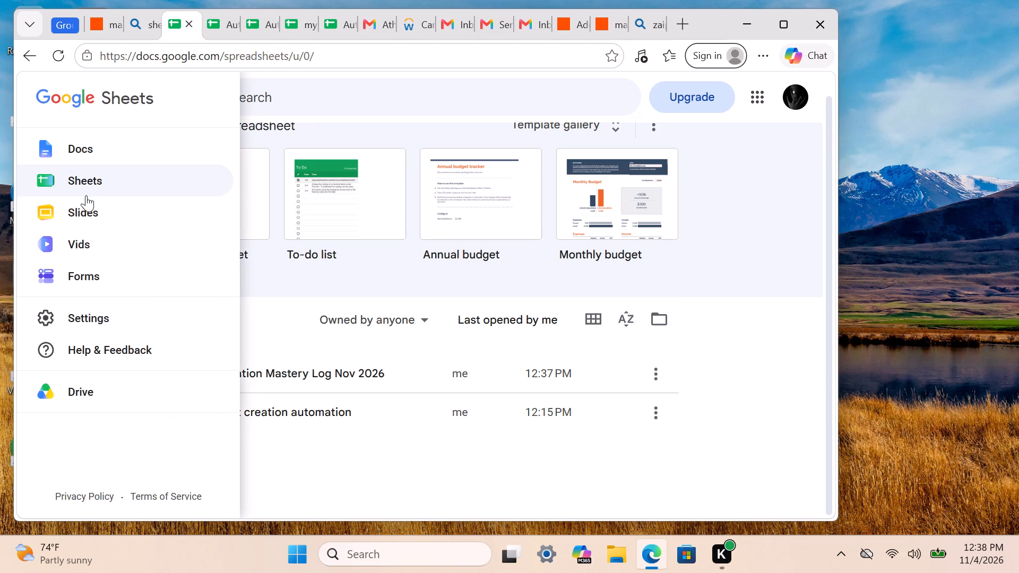
{"action": "left_click", "coordinate": [77, 320]}
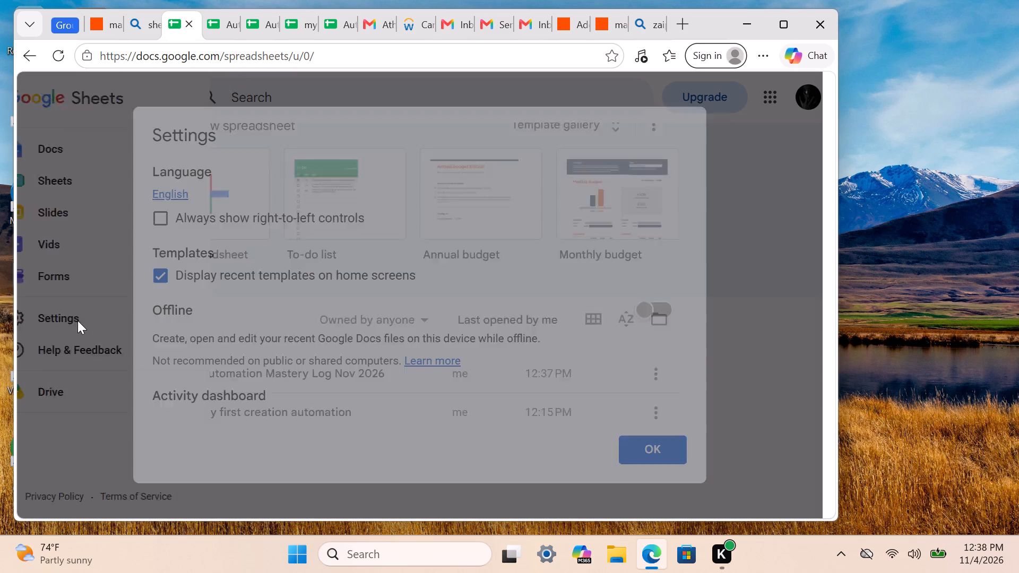
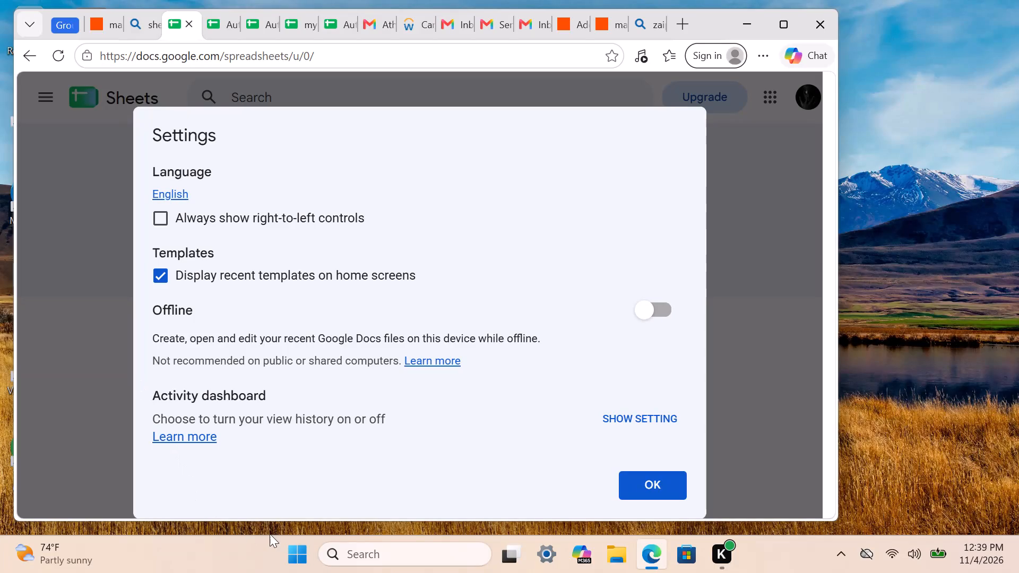
Close the Google Sheets settings dialog and return to the recent spreadsheets list on the home page.
{"action": "left_click", "coordinate": [663, 479]}
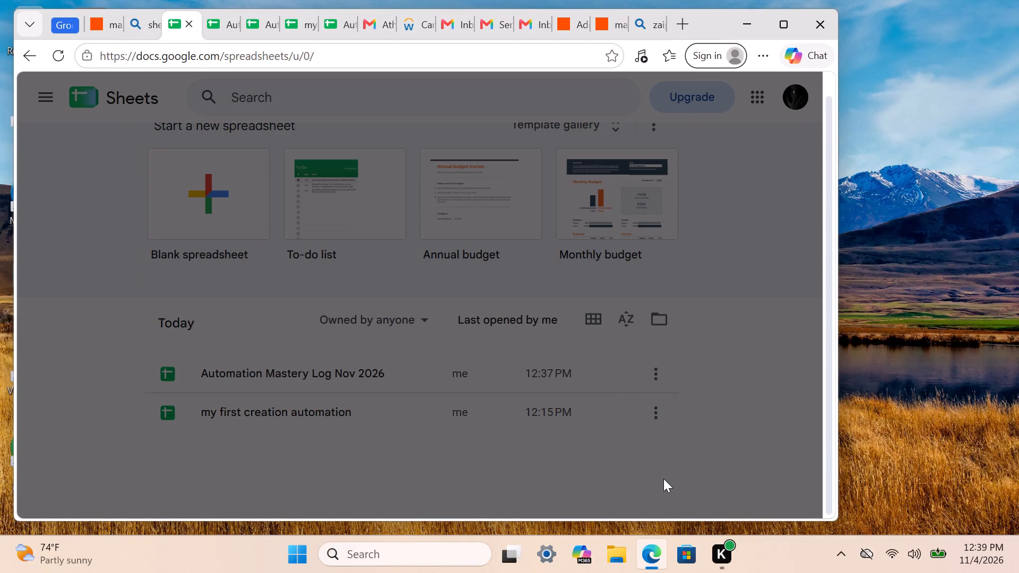
{"action": "scroll", "coordinate": [663, 479], "scroll_direction": "up", "scroll_amount": 2}
{"action": "scroll", "coordinate": [663, 479], "scroll_direction": "down", "scroll_amount": 2}
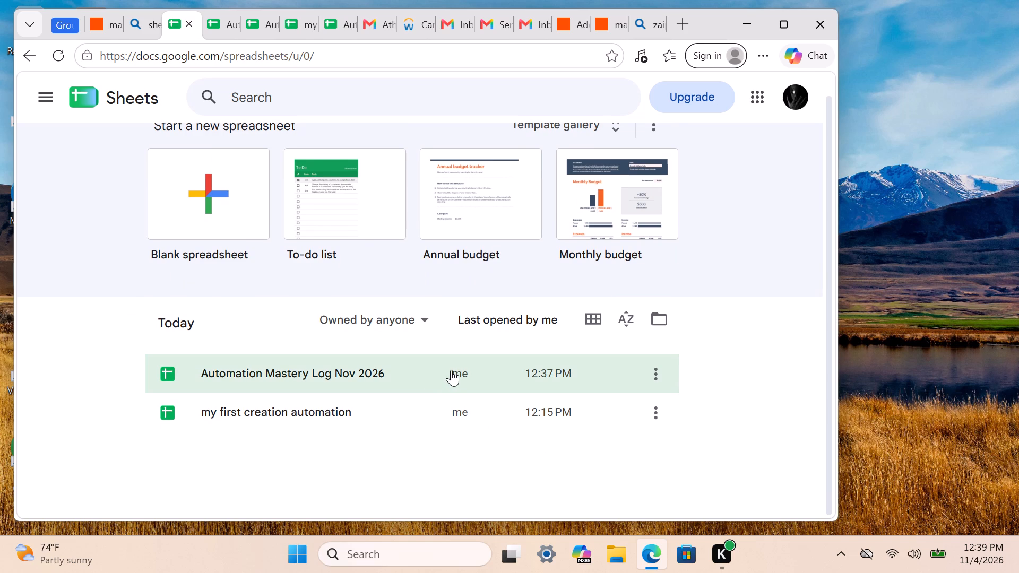
Open the "my first creation automation" spreadsheet from the list of recent files.
{"action": "left_click", "coordinate": [456, 401]}
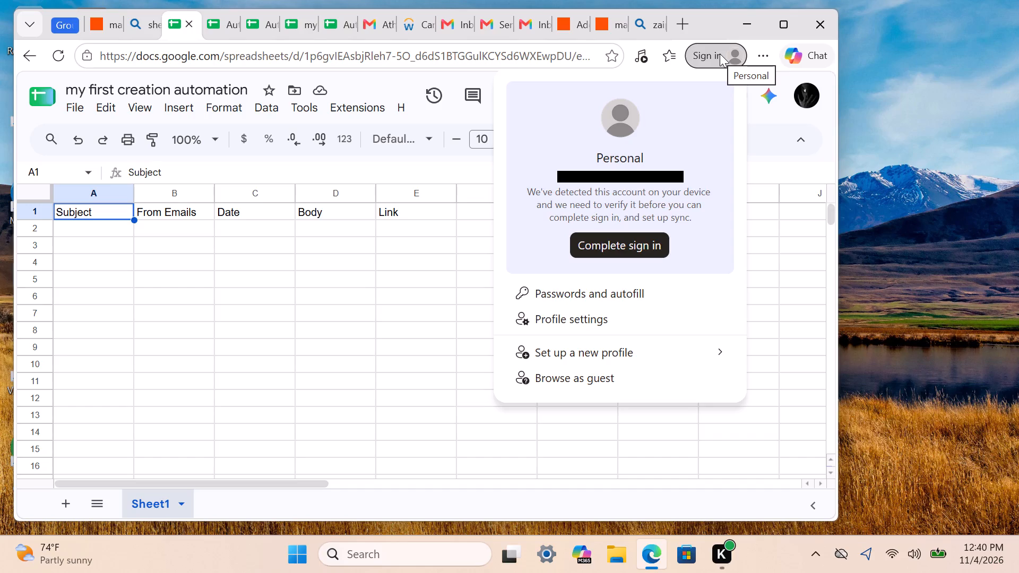
Start adding another Google account from the account options of the open spreadsheet.
{"action": "left_click", "coordinate": [806, 100]}
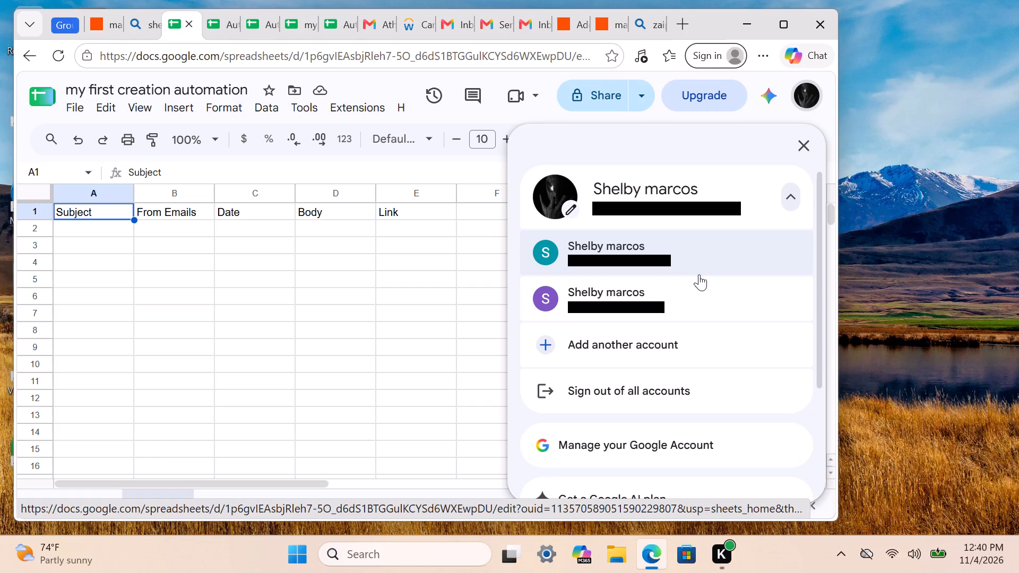
{"action": "left_click", "coordinate": [656, 329]}
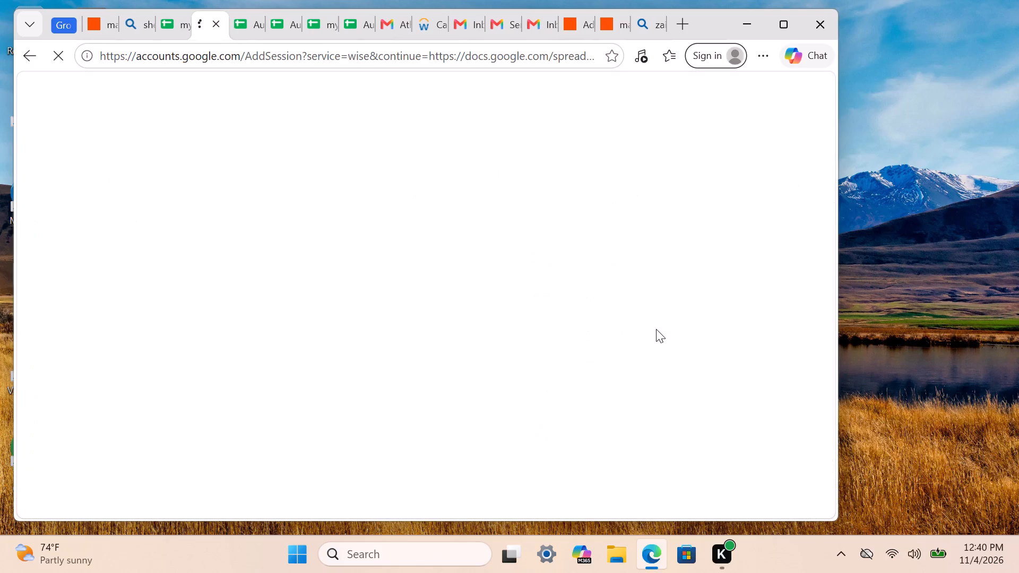
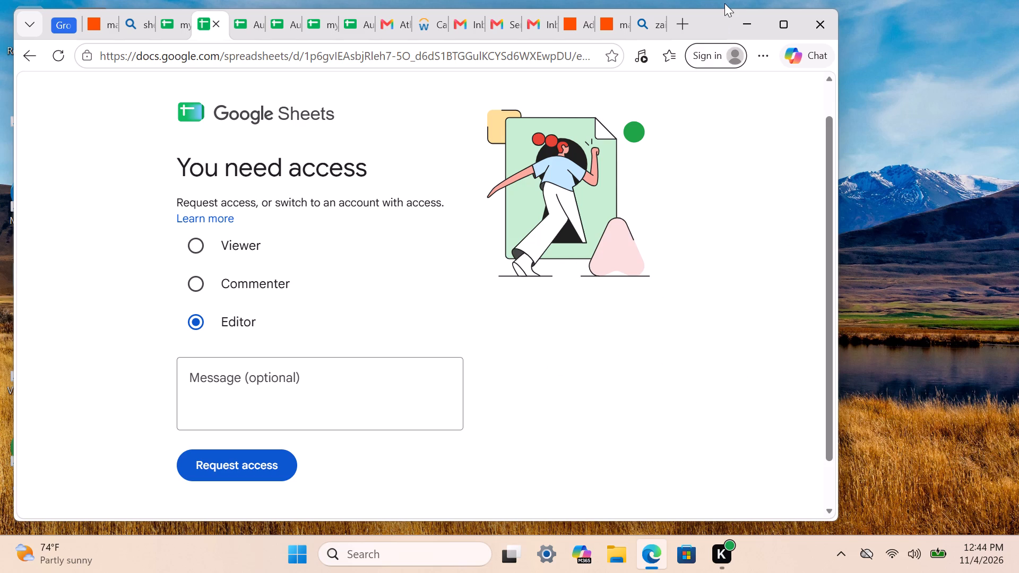
Close the browser window containing the Google Sheets access request page and the other open tabs.
{"action": "left_click", "coordinate": [805, 32]}
{"action": "left_click", "coordinate": [805, 32]}
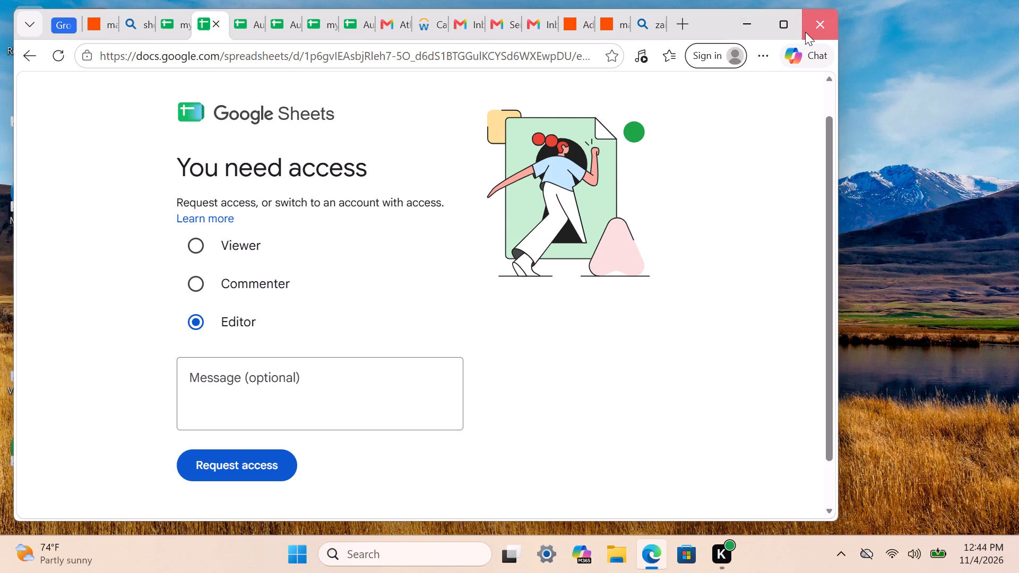